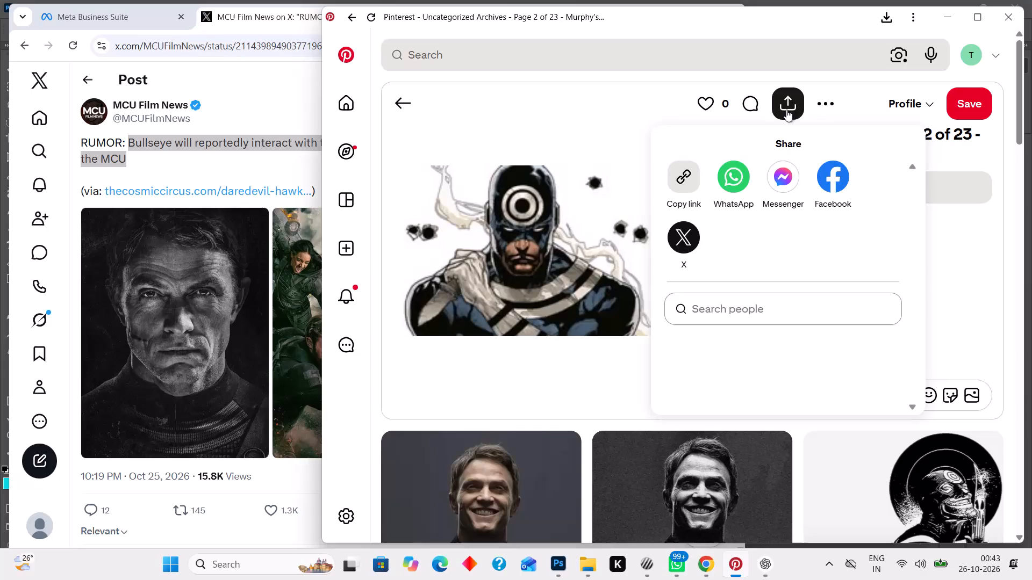
Download the Bullseye comic image from the open Pinterest pin.
click(821, 103)
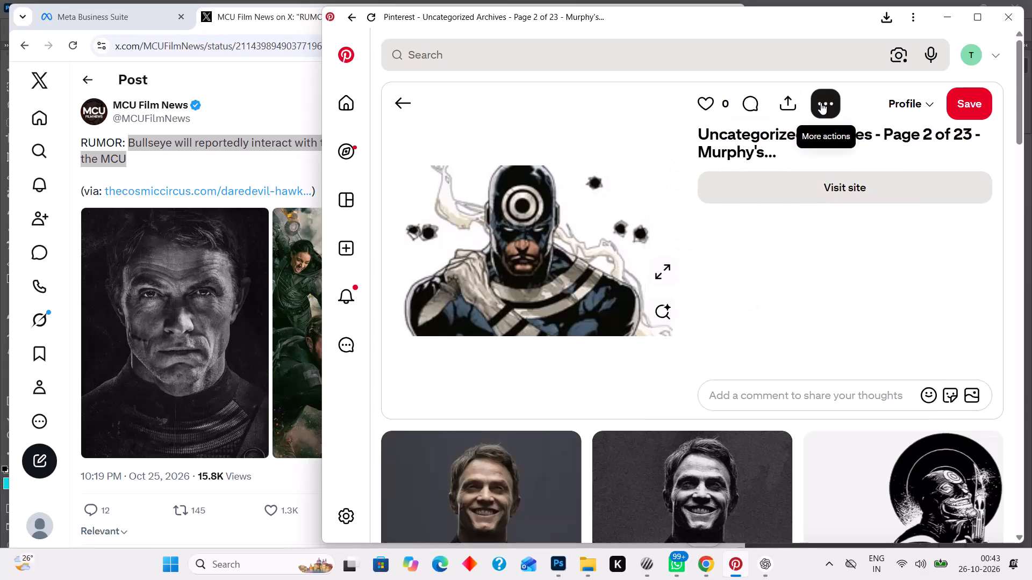
click(821, 103)
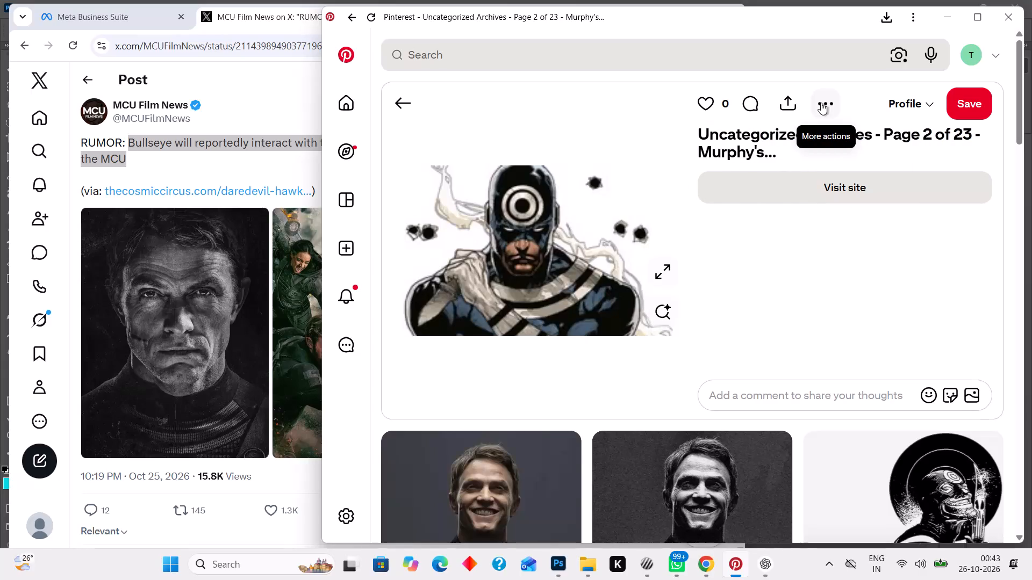
click(821, 103)
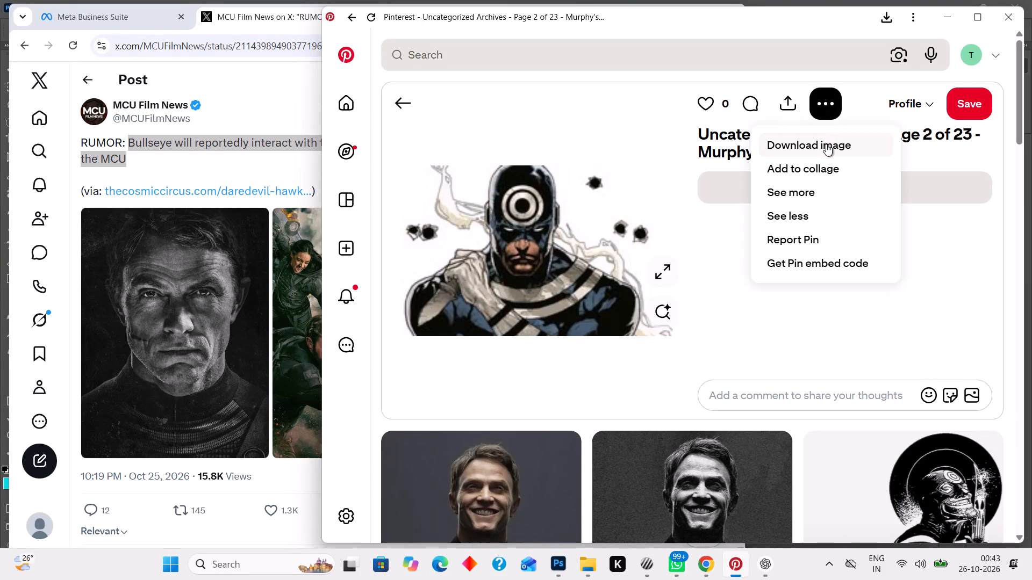
click(826, 144)
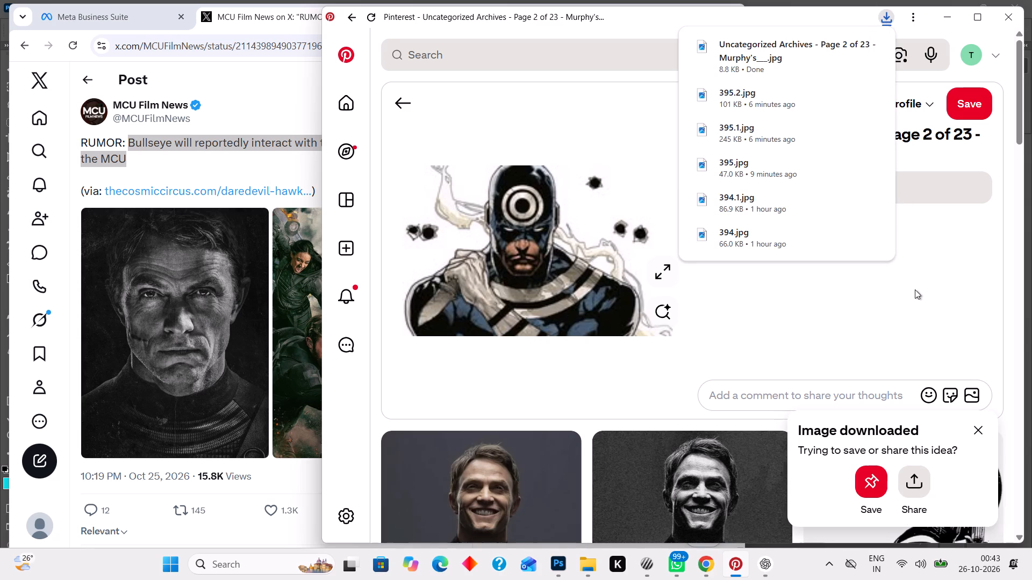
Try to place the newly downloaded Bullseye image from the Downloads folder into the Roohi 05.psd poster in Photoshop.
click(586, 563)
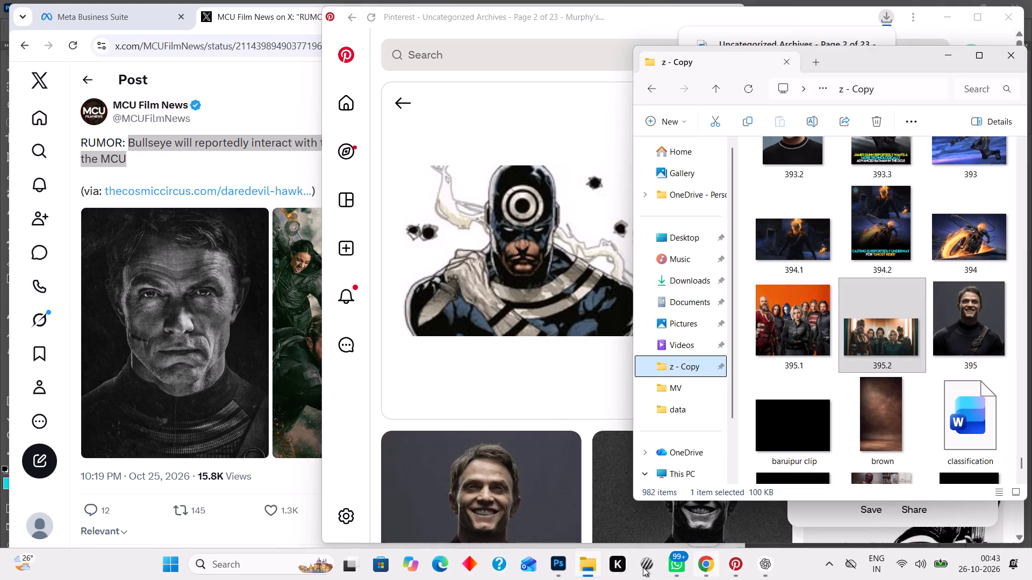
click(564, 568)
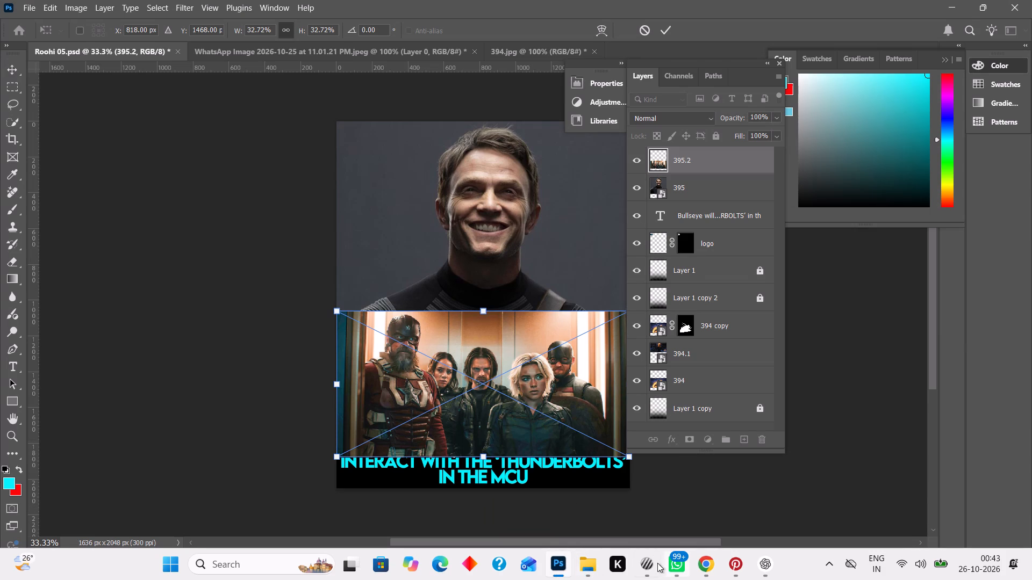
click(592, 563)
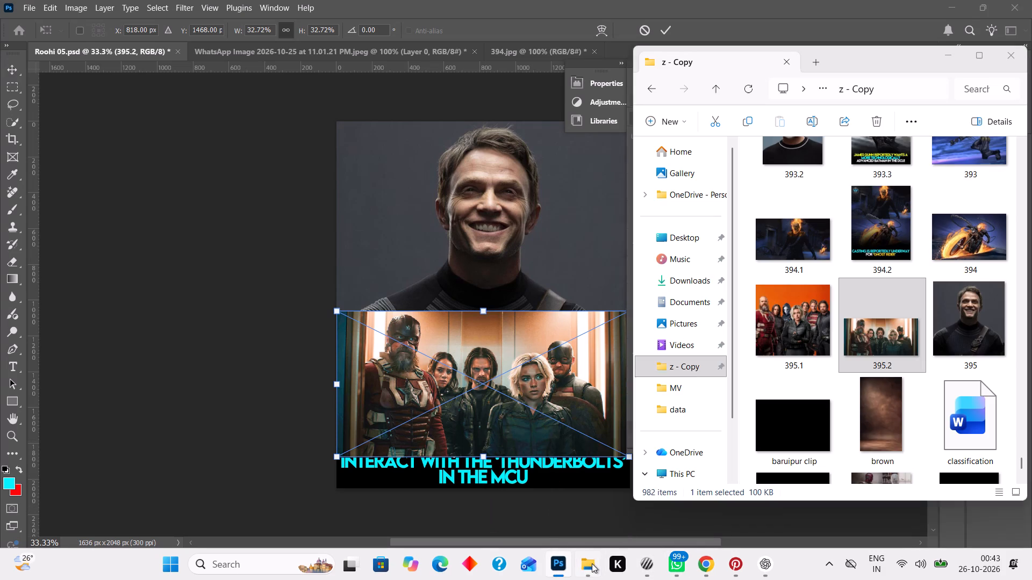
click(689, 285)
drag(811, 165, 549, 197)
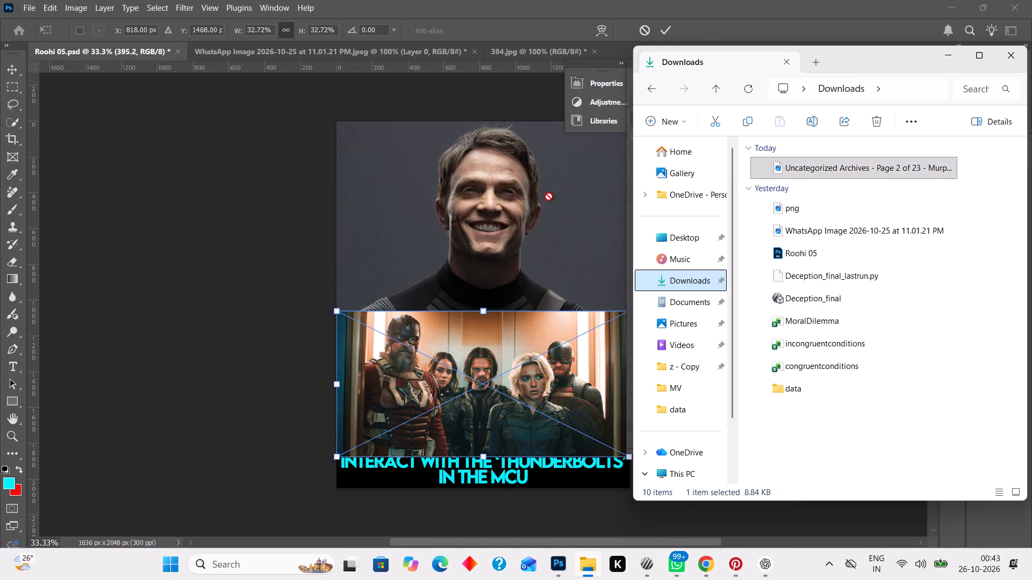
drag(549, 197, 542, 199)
Commit the pending placement of the 395.2 team image in the poster.
double_click(665, 27)
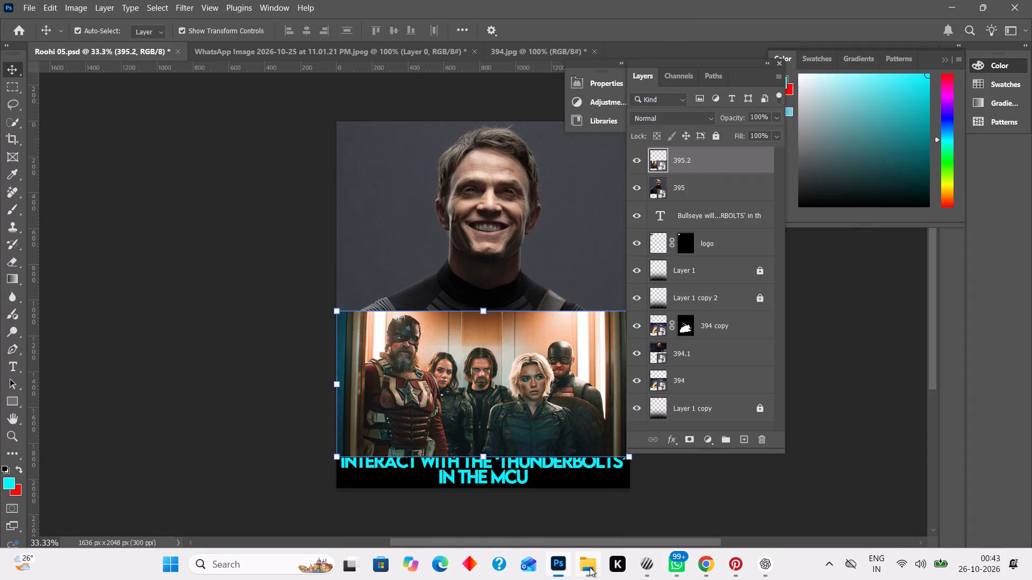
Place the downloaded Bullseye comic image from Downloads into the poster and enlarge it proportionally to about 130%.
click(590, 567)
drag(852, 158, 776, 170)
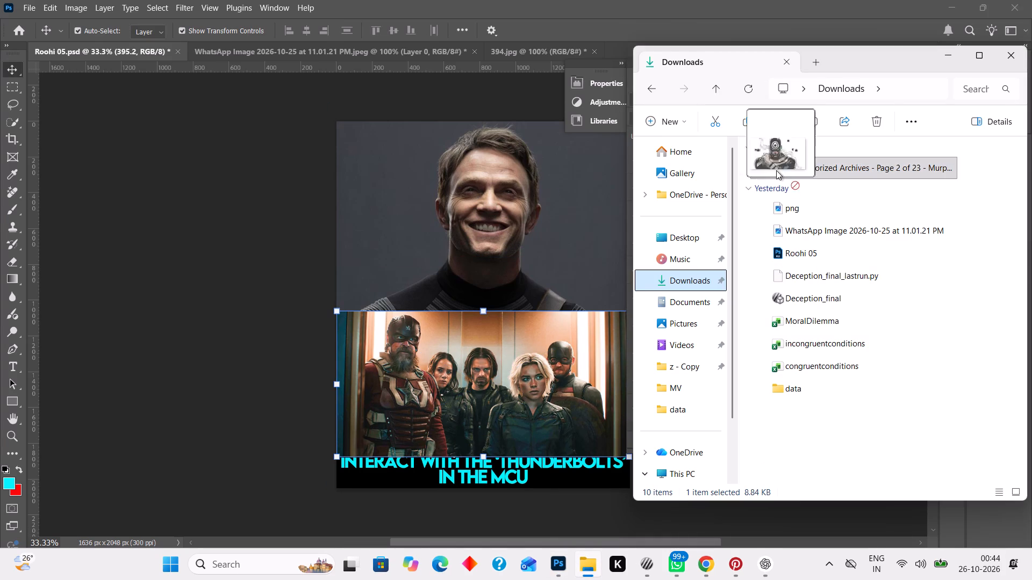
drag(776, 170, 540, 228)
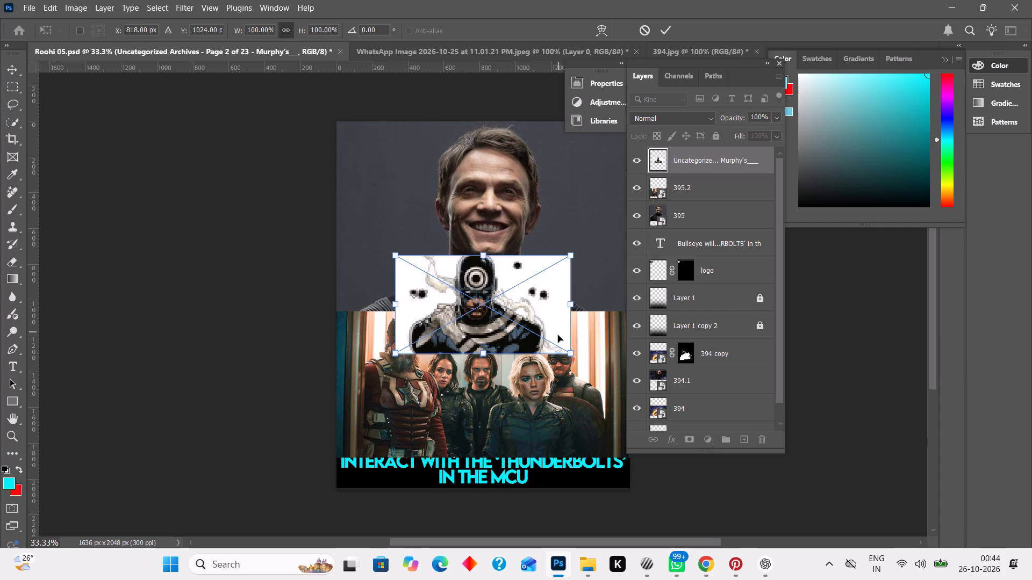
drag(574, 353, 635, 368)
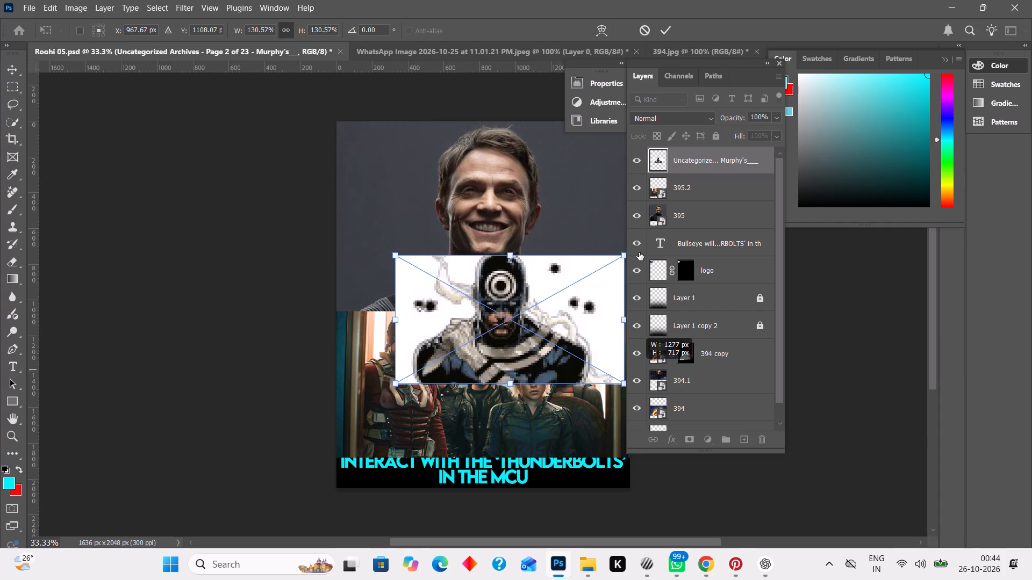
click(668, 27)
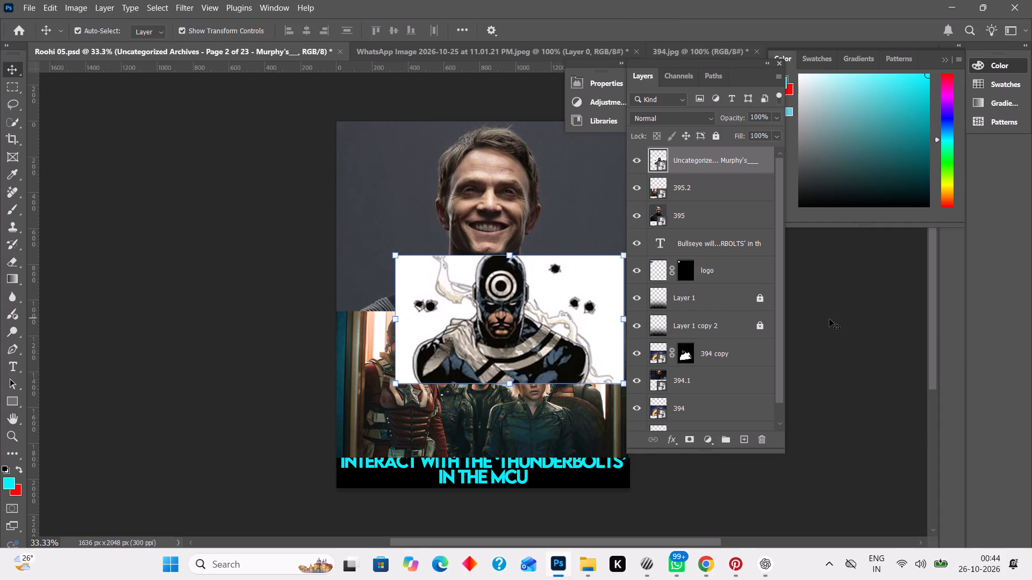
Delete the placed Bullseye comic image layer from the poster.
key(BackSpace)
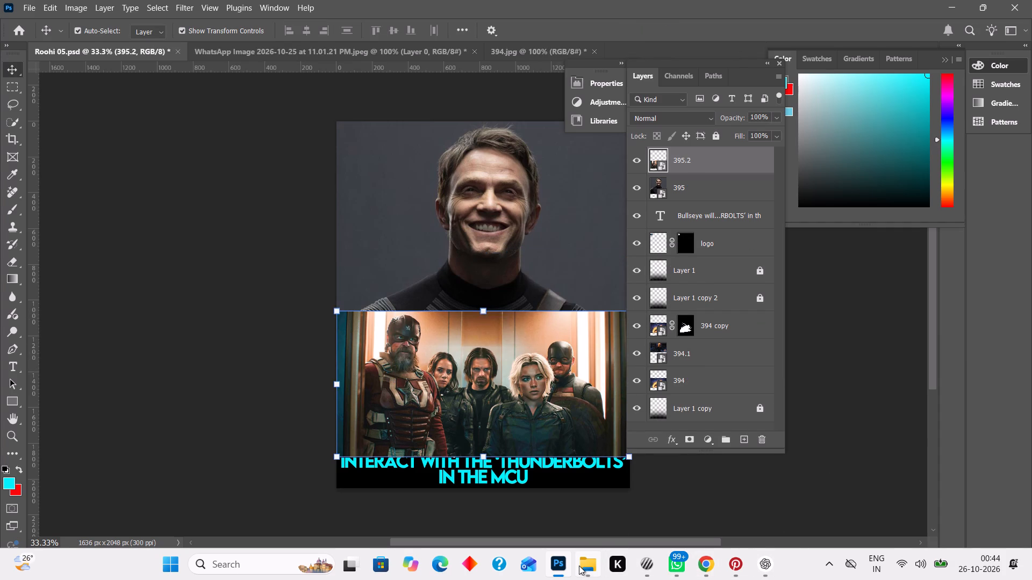
Switch to Pinterest and return to the previous bullseye wallpaper pin.
click(710, 572)
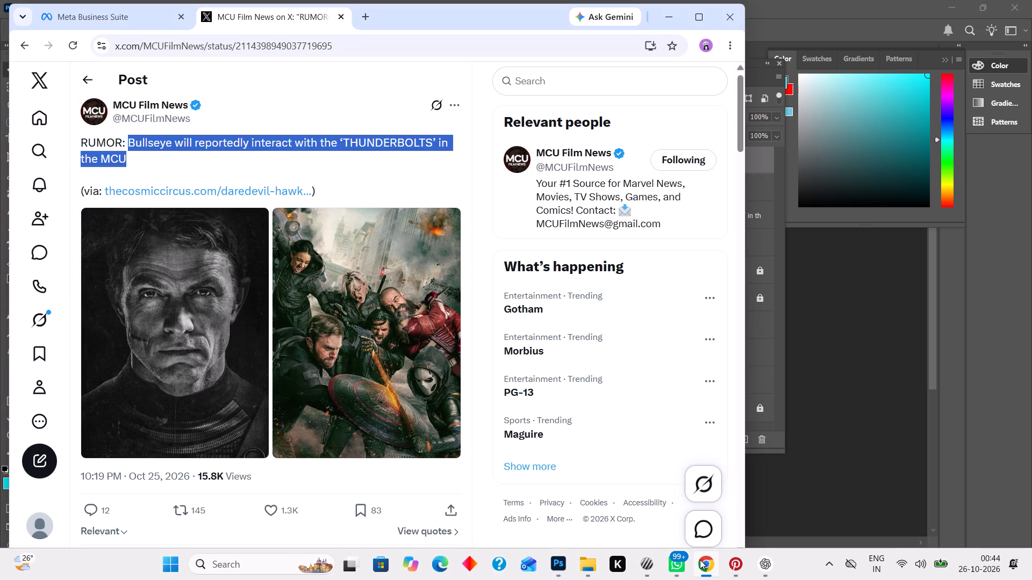
click(732, 561)
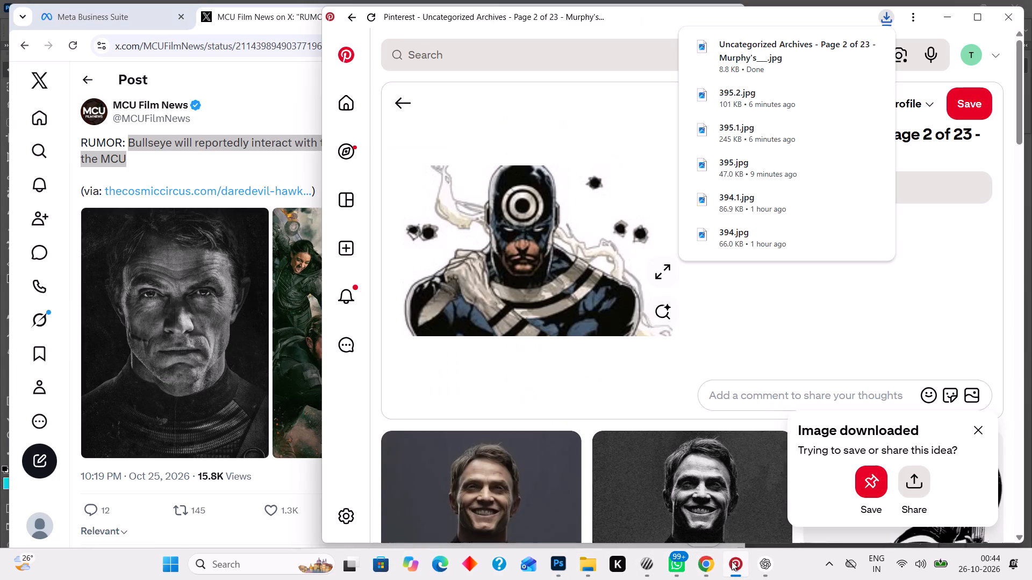
scroll(713, 356, down, 1)
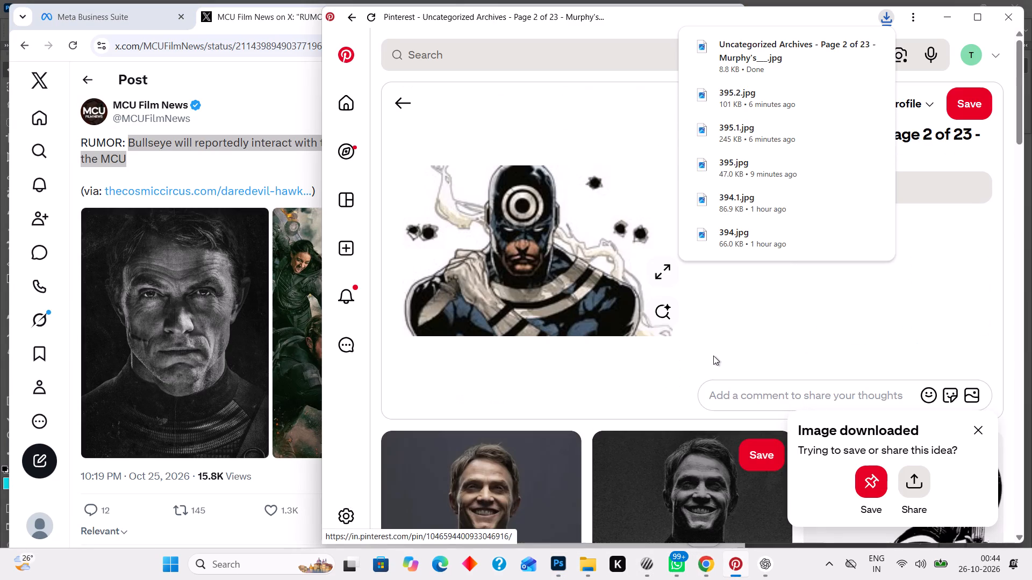
scroll(713, 356, right, 3)
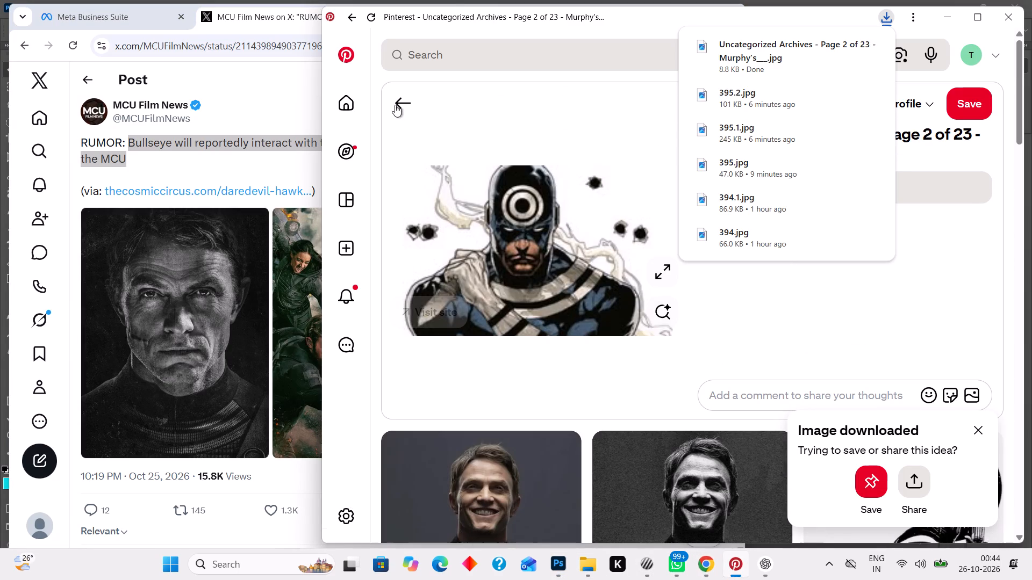
click(398, 103)
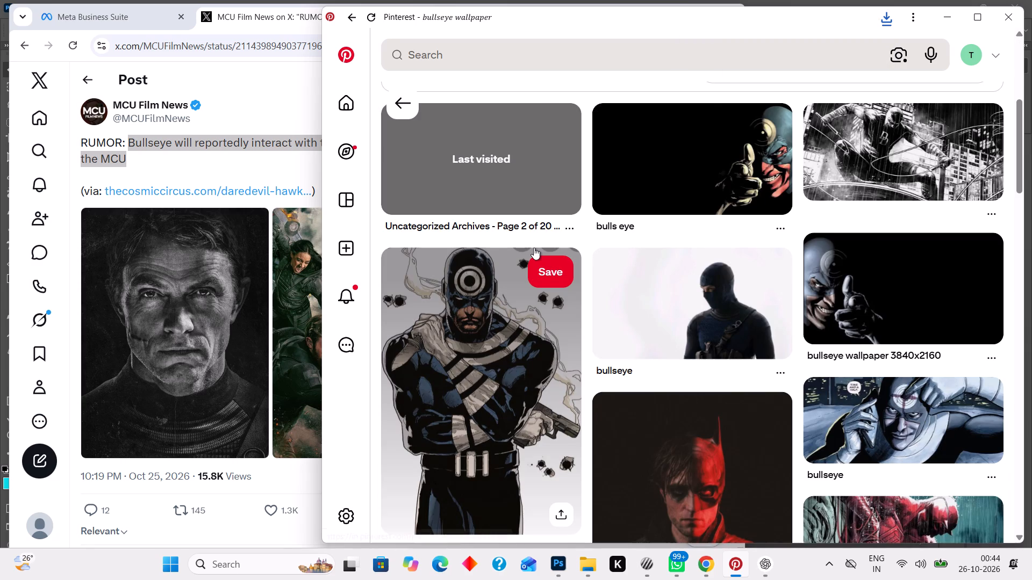
Look through the related pins under the bullseye wallpaper for another Bullseye image suitable for the poster, ending back at the main pin.
scroll(654, 273, up, 1)
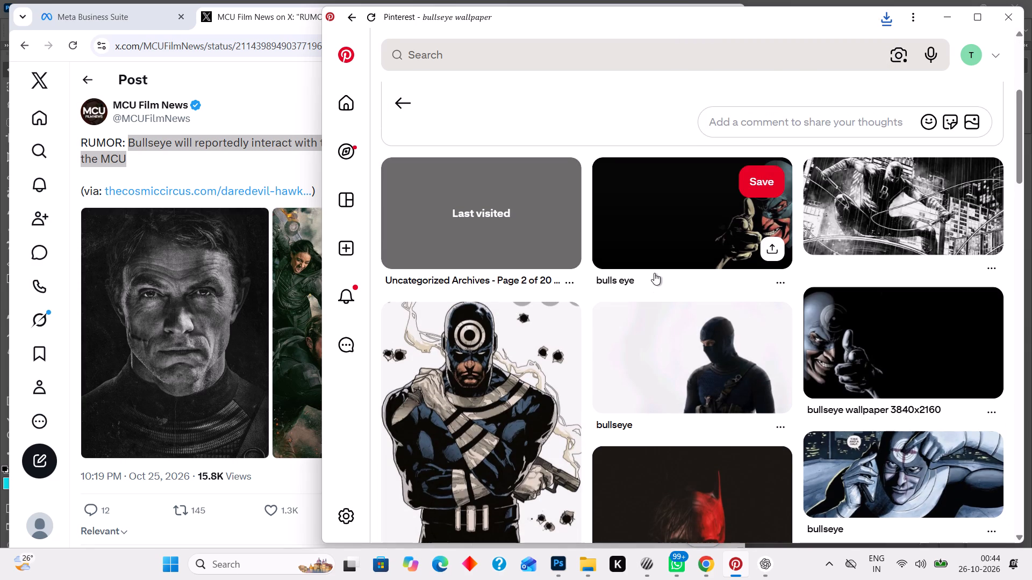
scroll(654, 273, down, 5)
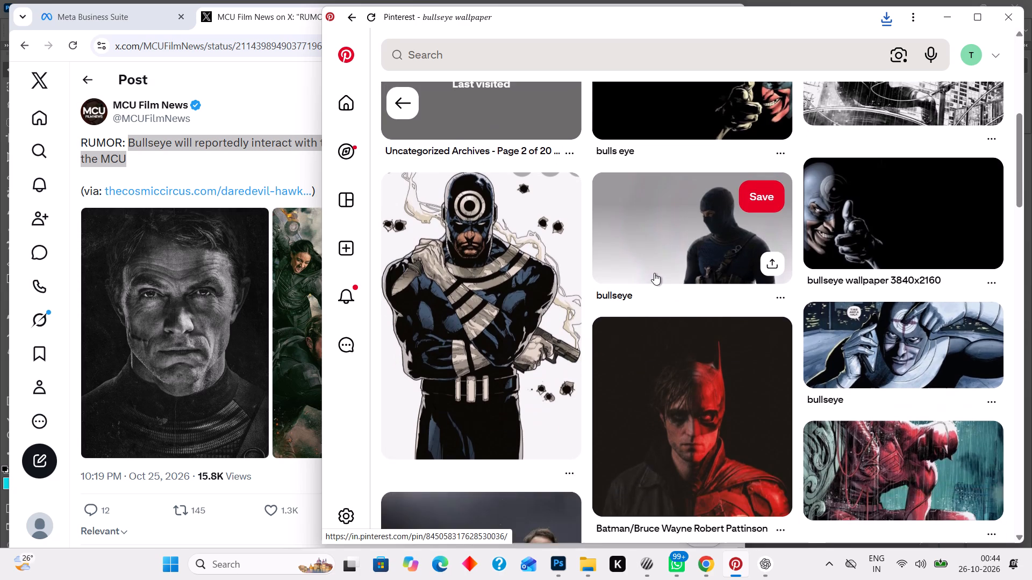
scroll(654, 273, down, 2)
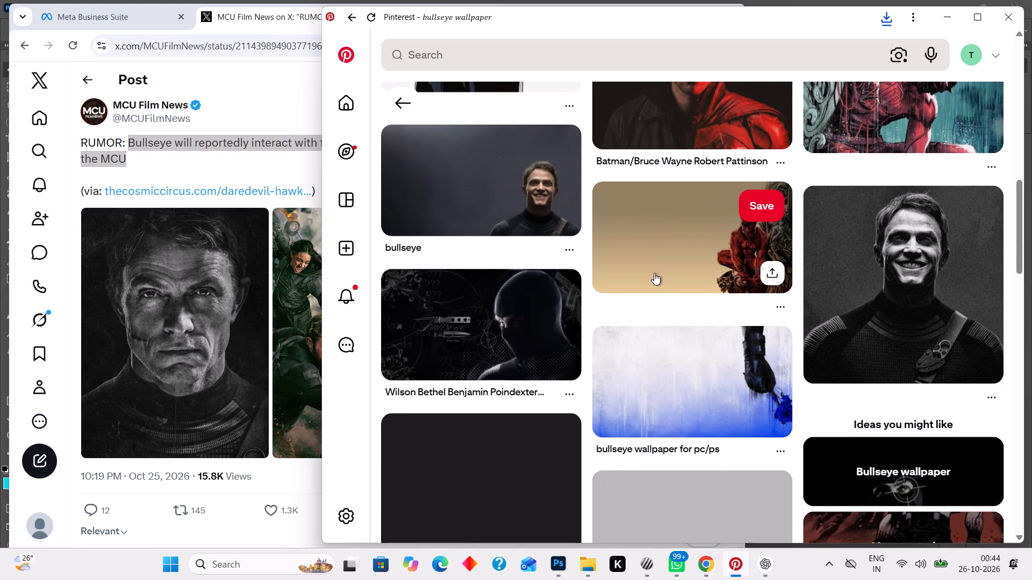
scroll(654, 273, down, 1)
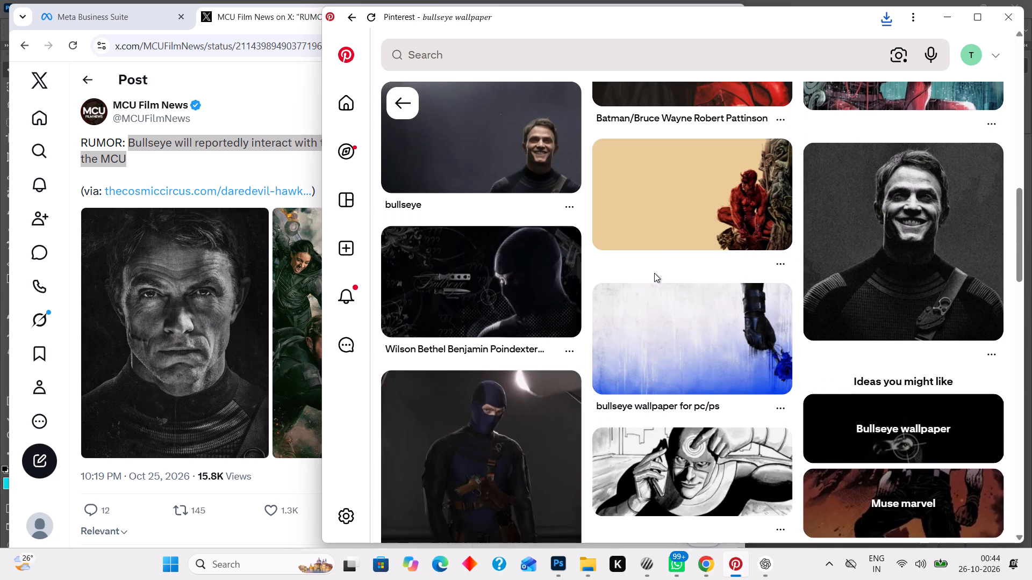
scroll(654, 273, down, 1)
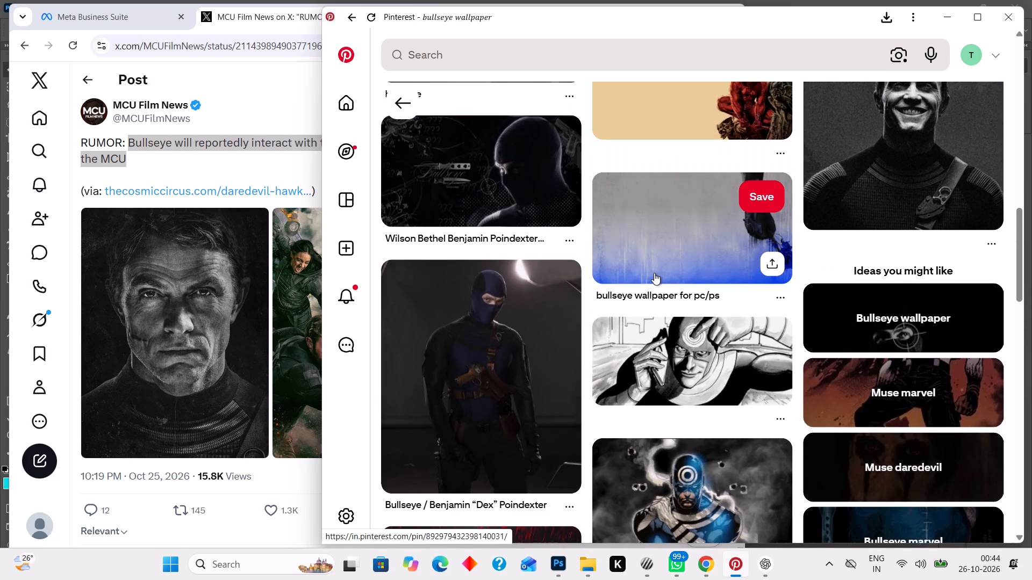
scroll(654, 273, down, 4)
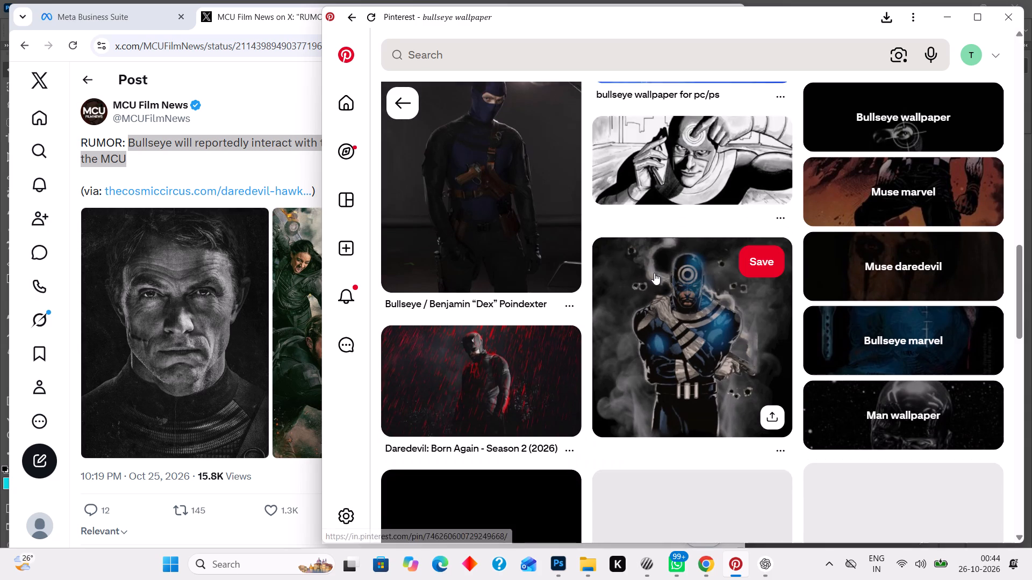
scroll(654, 273, down, 2)
scroll(654, 273, up, 2)
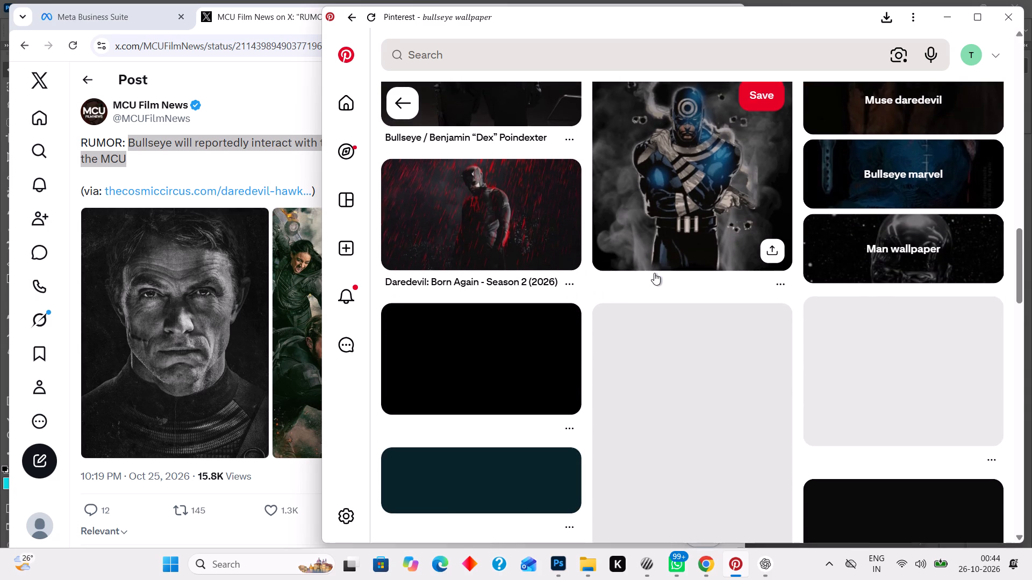
scroll(654, 273, up, 7)
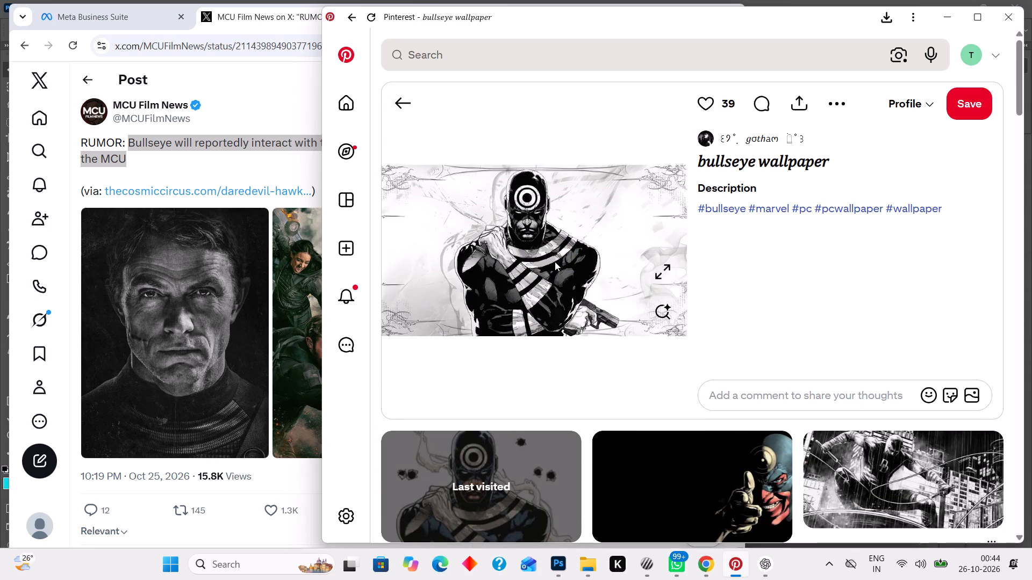
Examine the related Bullseye pins again, much further down the feed, for a usable poster image, and return to the main bullseye wallpaper pin.
scroll(555, 262, down, 5)
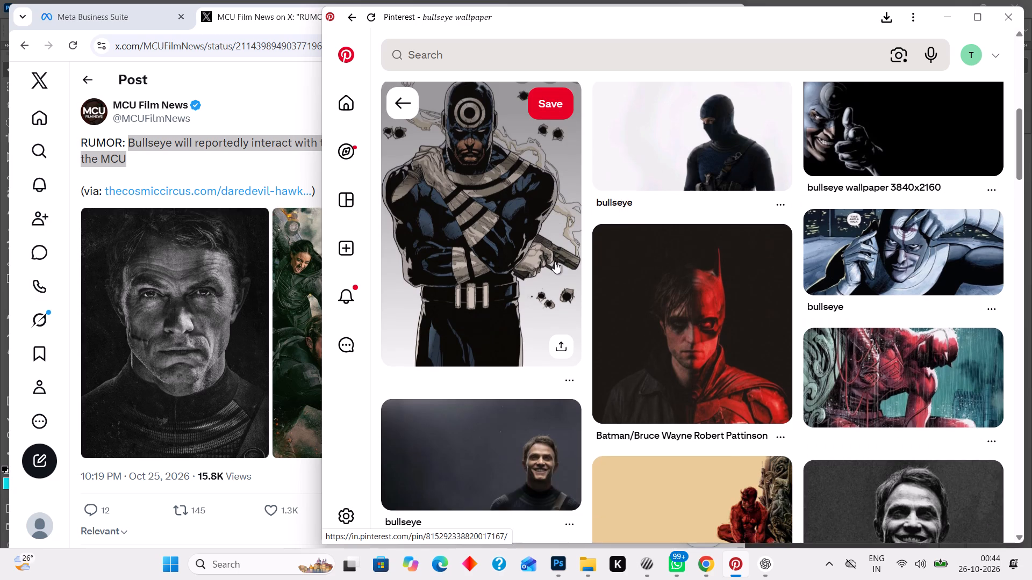
scroll(555, 262, down, 5)
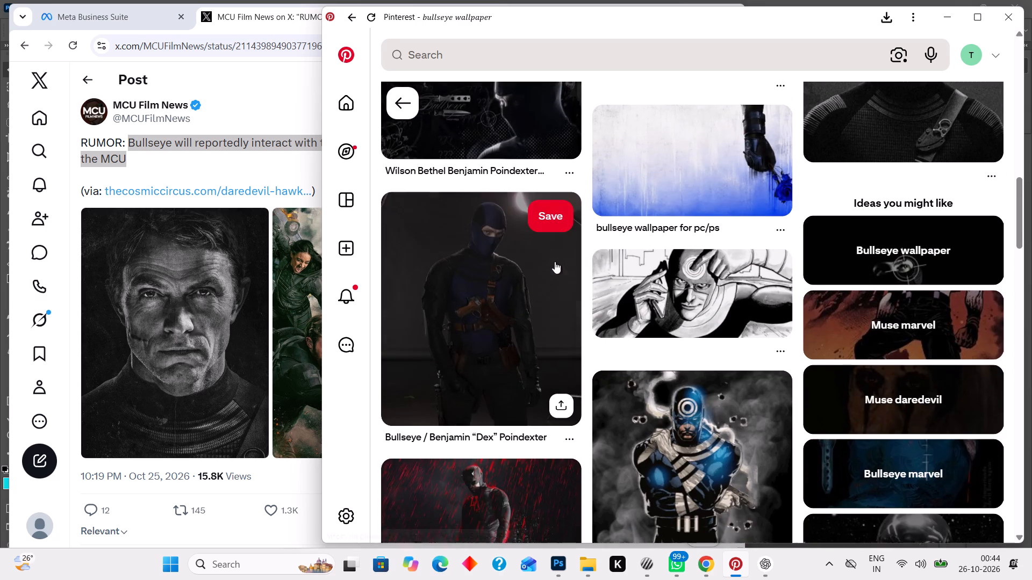
scroll(555, 262, down, 2)
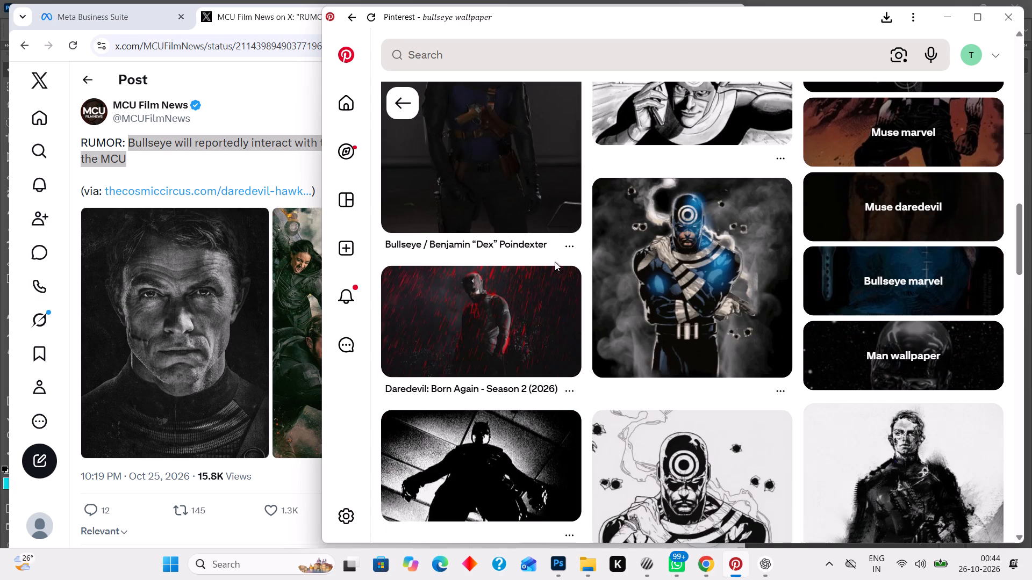
scroll(555, 262, down, 2)
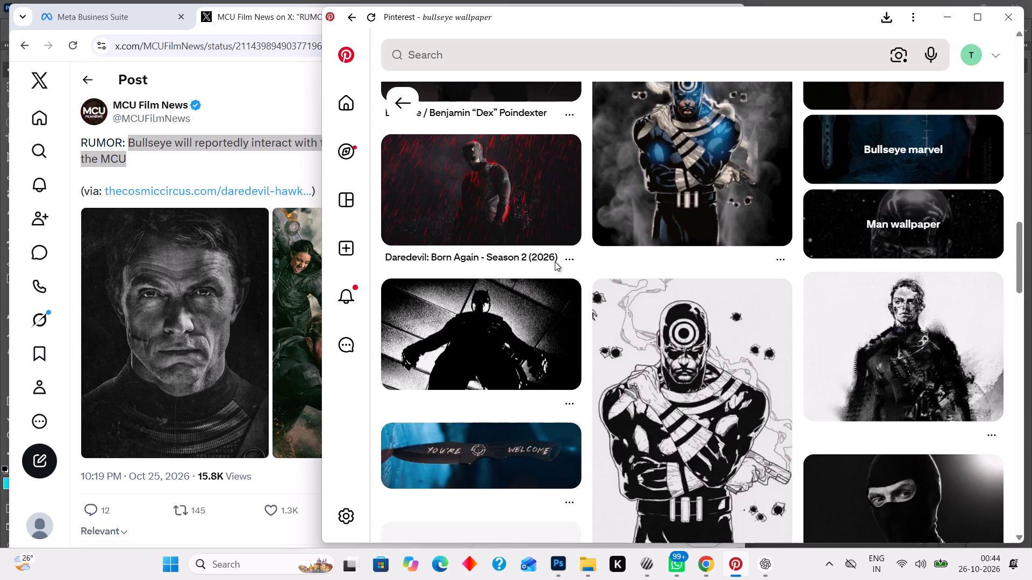
scroll(555, 262, down, 1)
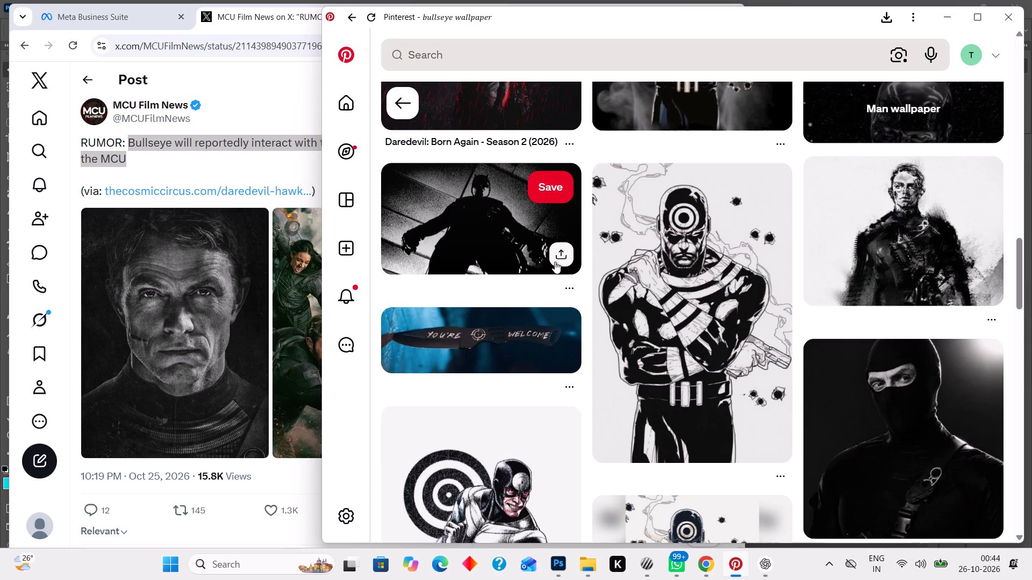
scroll(555, 262, down, 1)
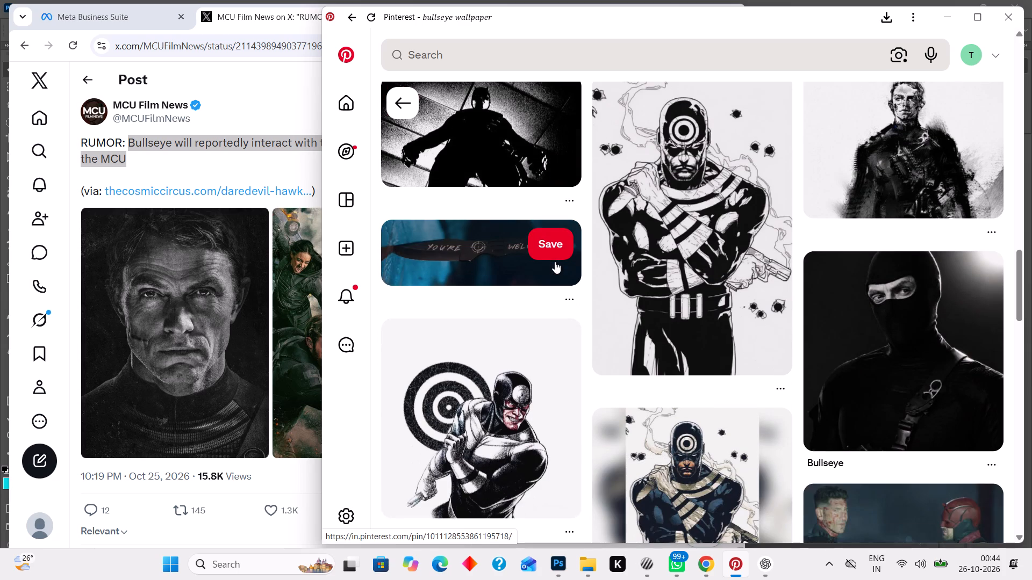
scroll(555, 262, down, 1)
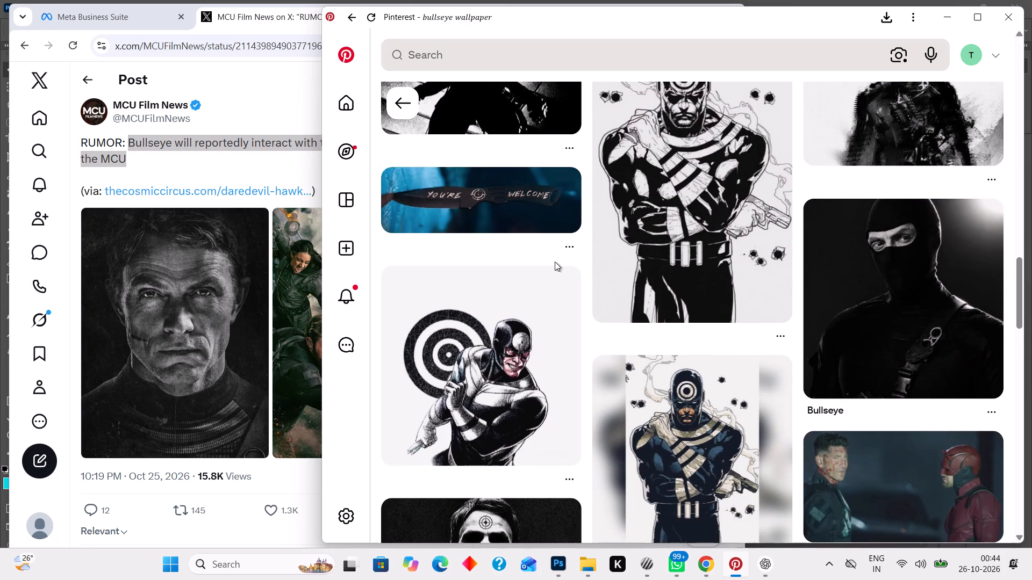
scroll(555, 262, down, 1)
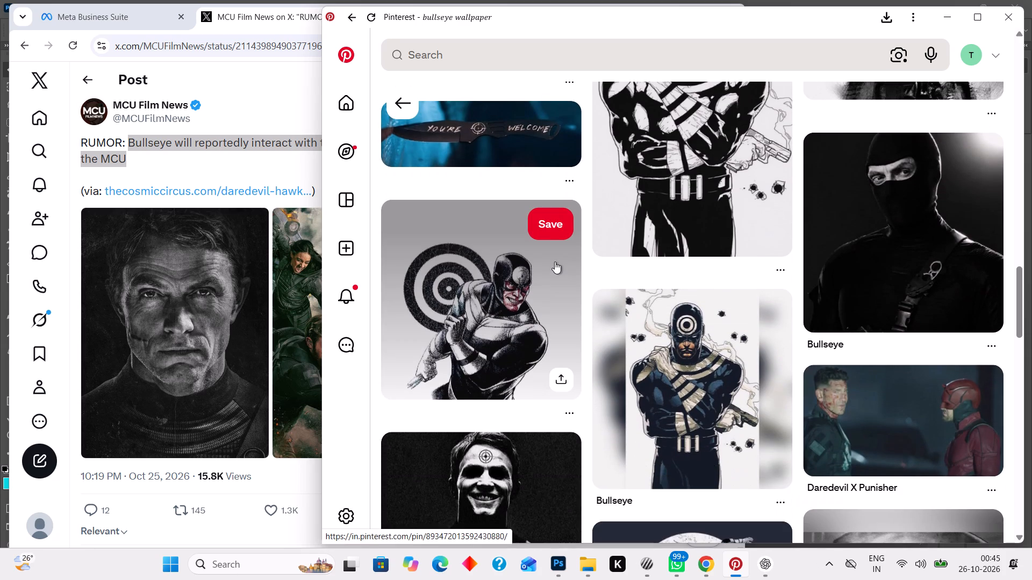
scroll(555, 262, down, 2)
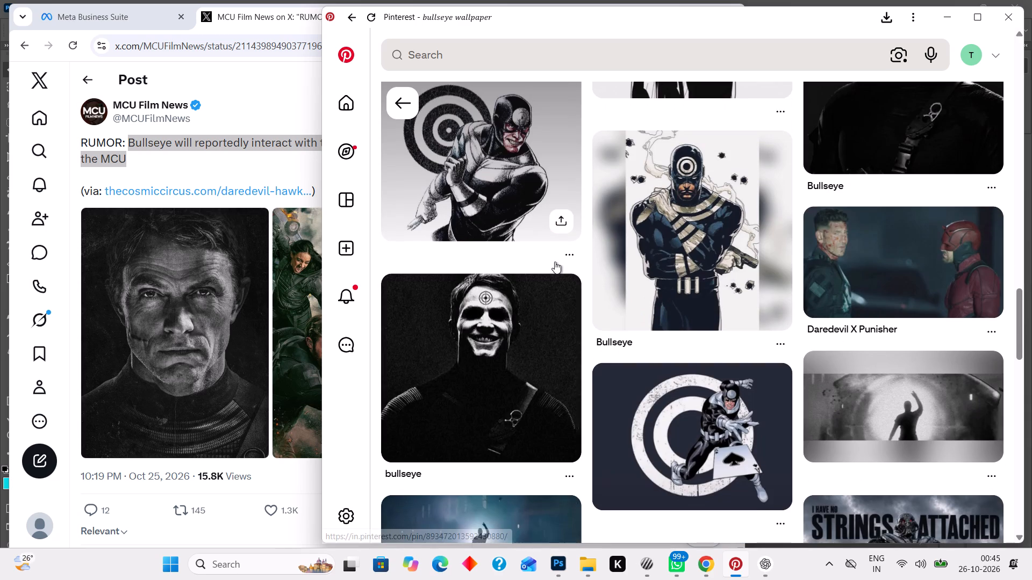
scroll(555, 262, down, 1)
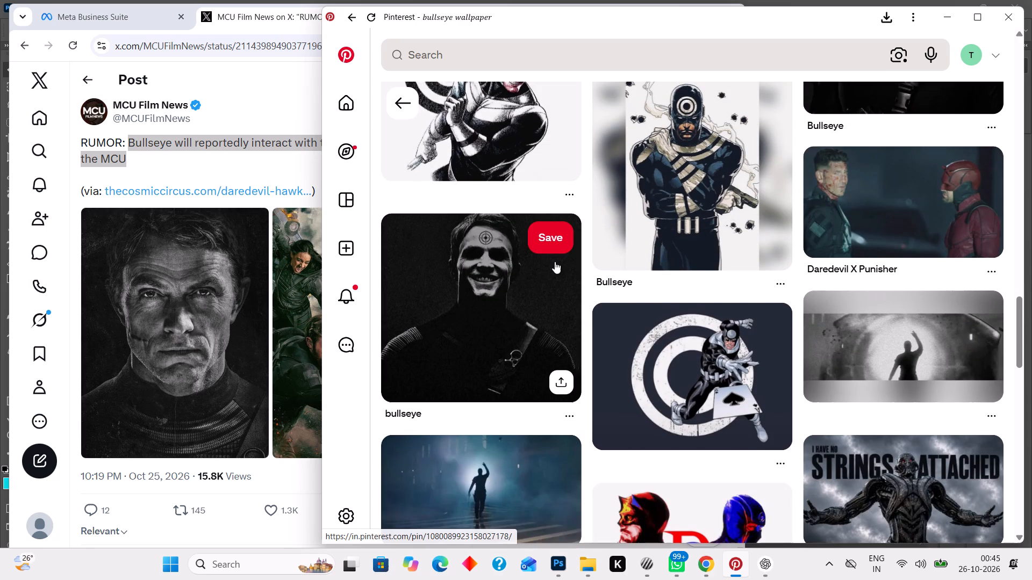
scroll(555, 262, down, 1)
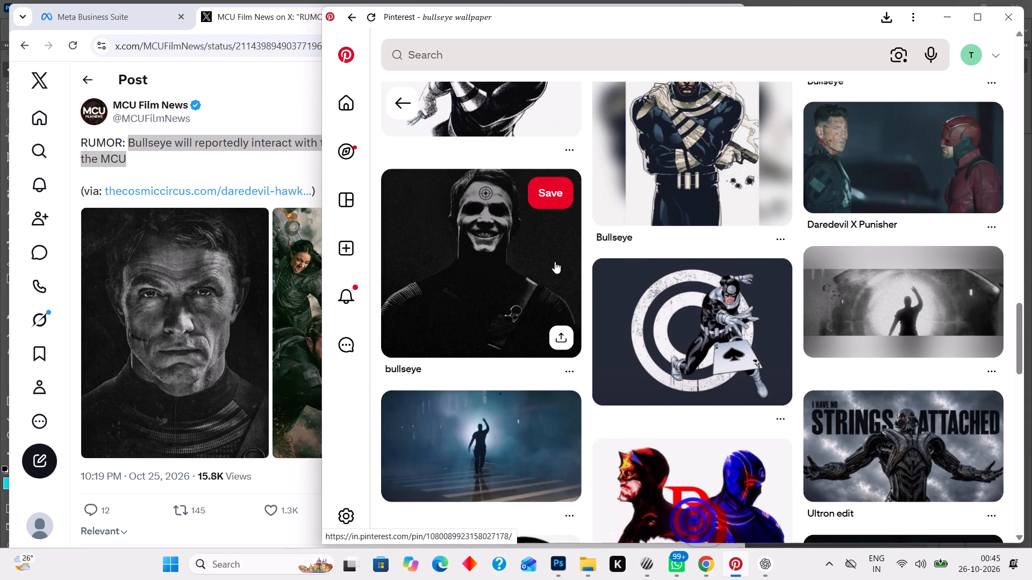
scroll(555, 262, down, 1)
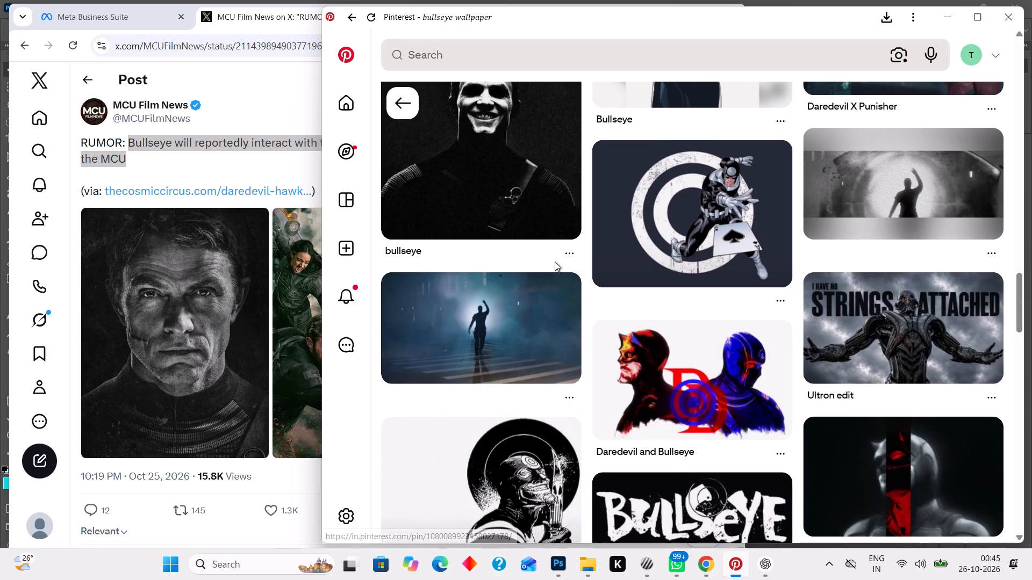
scroll(555, 262, down, 3)
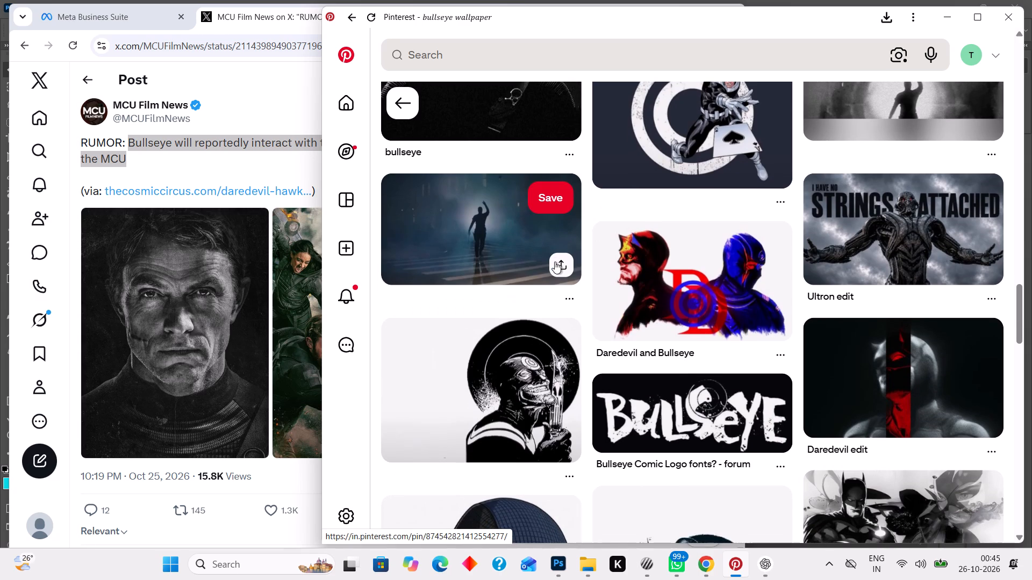
scroll(555, 262, down, 3)
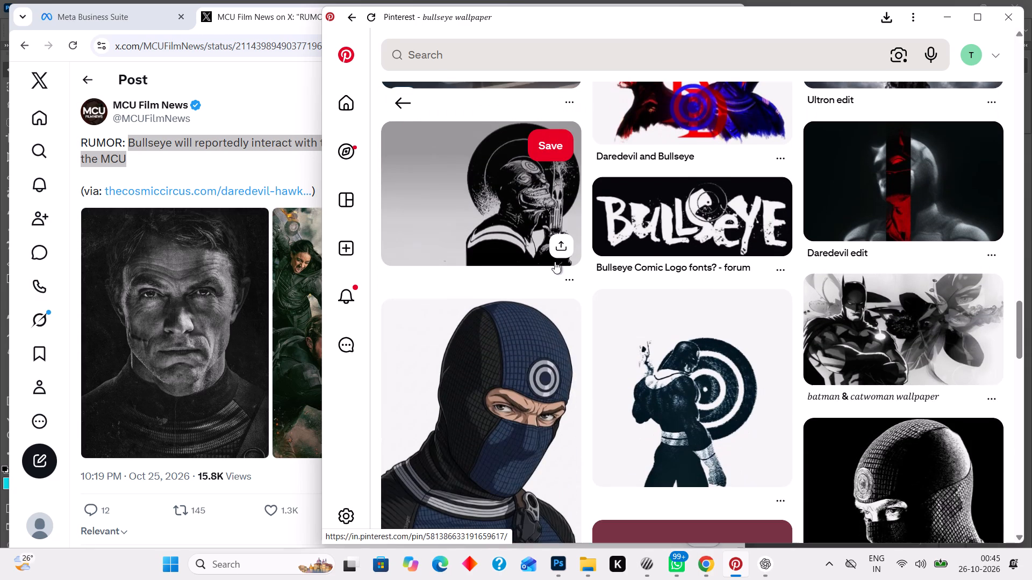
scroll(555, 262, down, 3)
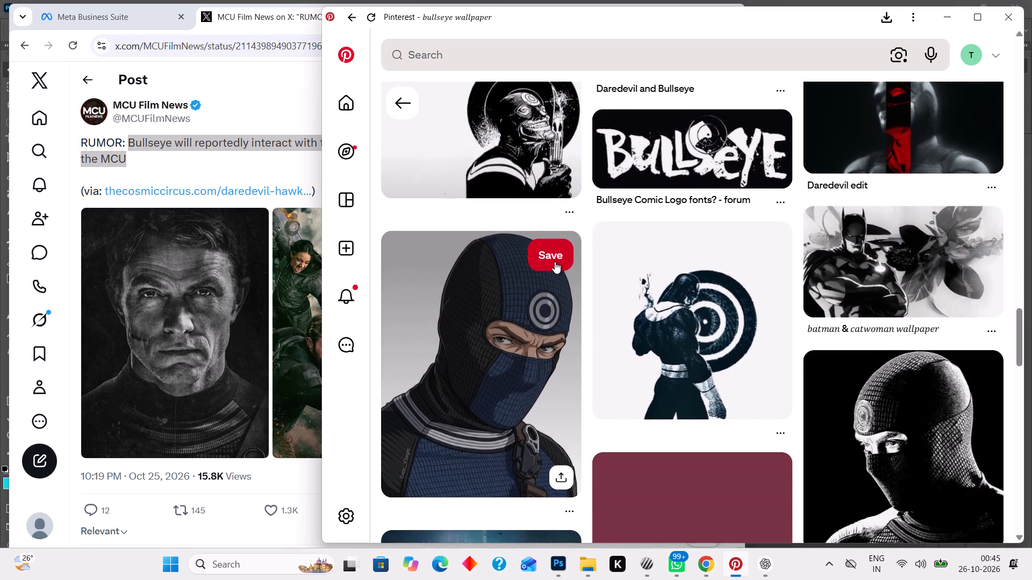
scroll(555, 262, down, 1)
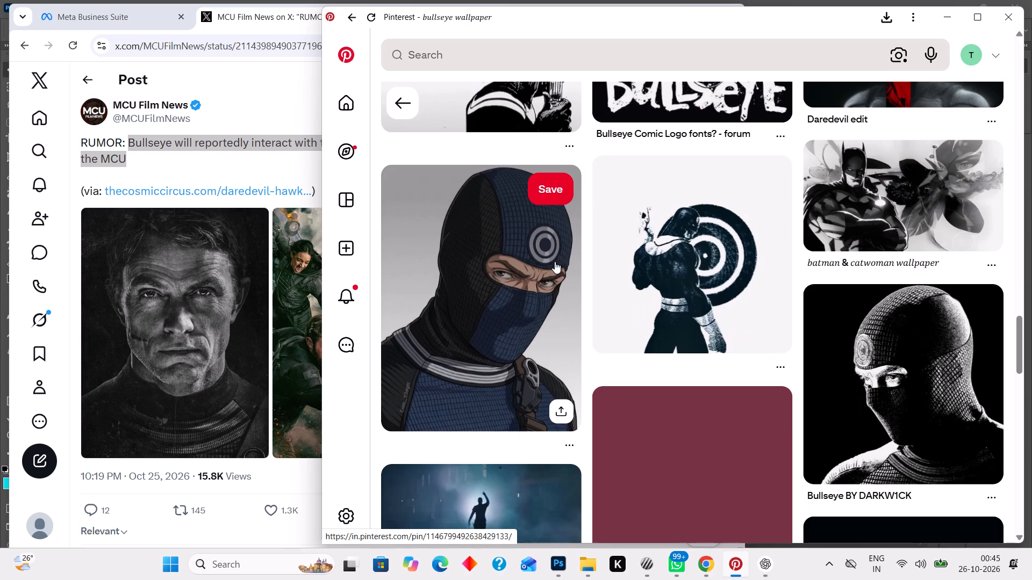
scroll(555, 262, down, 1)
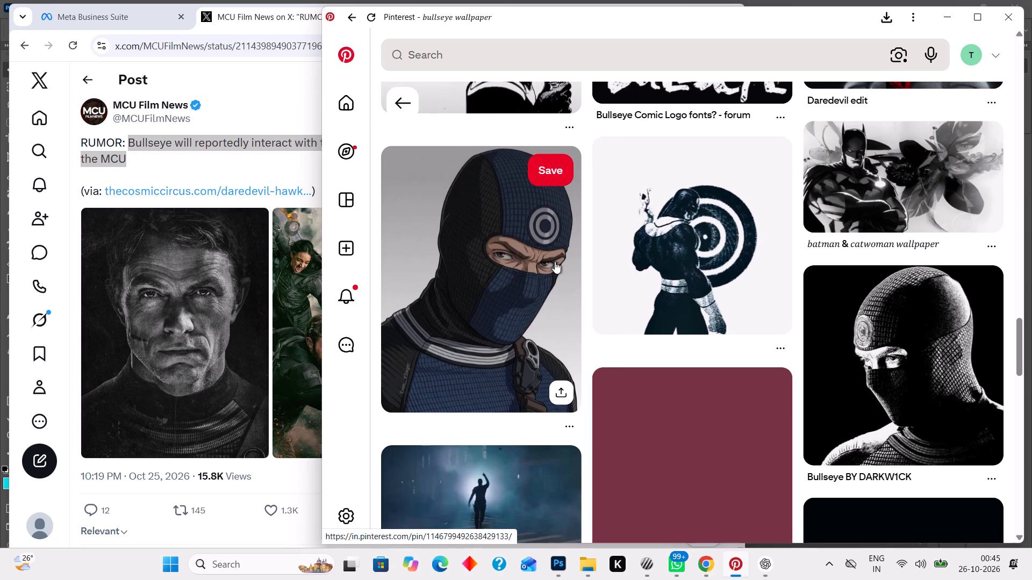
scroll(555, 262, down, 2)
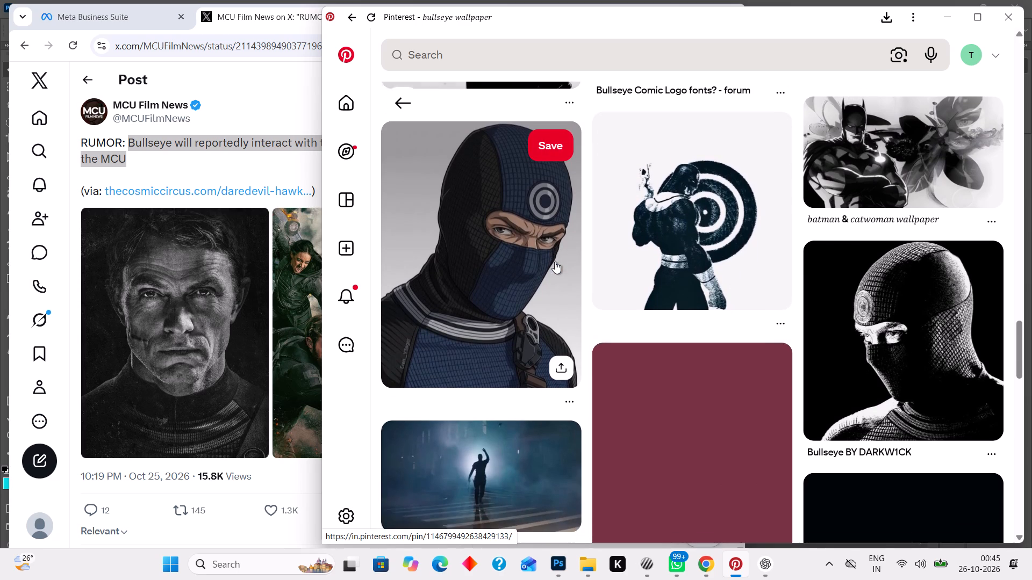
scroll(555, 262, down, 4)
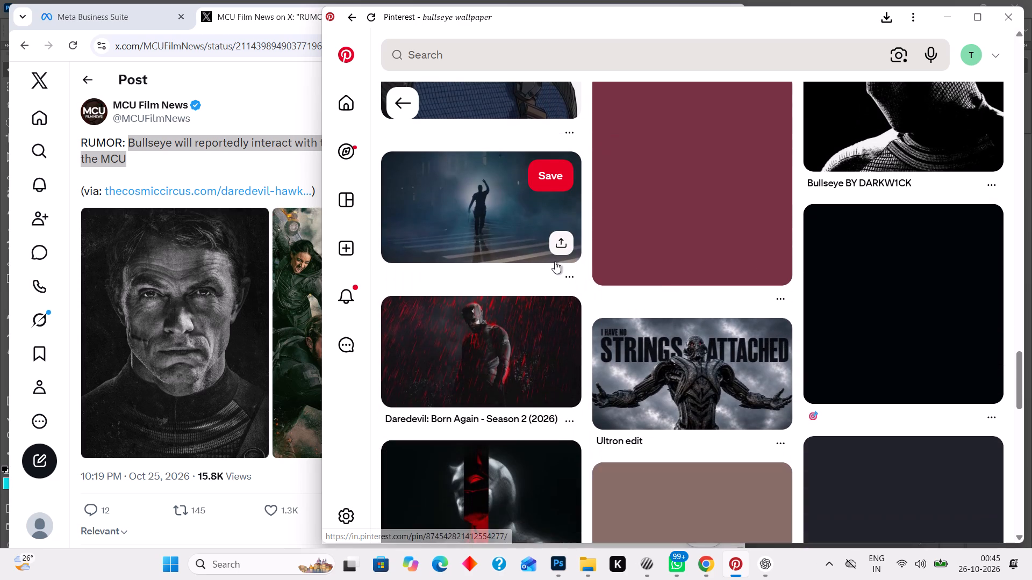
scroll(555, 262, down, 1)
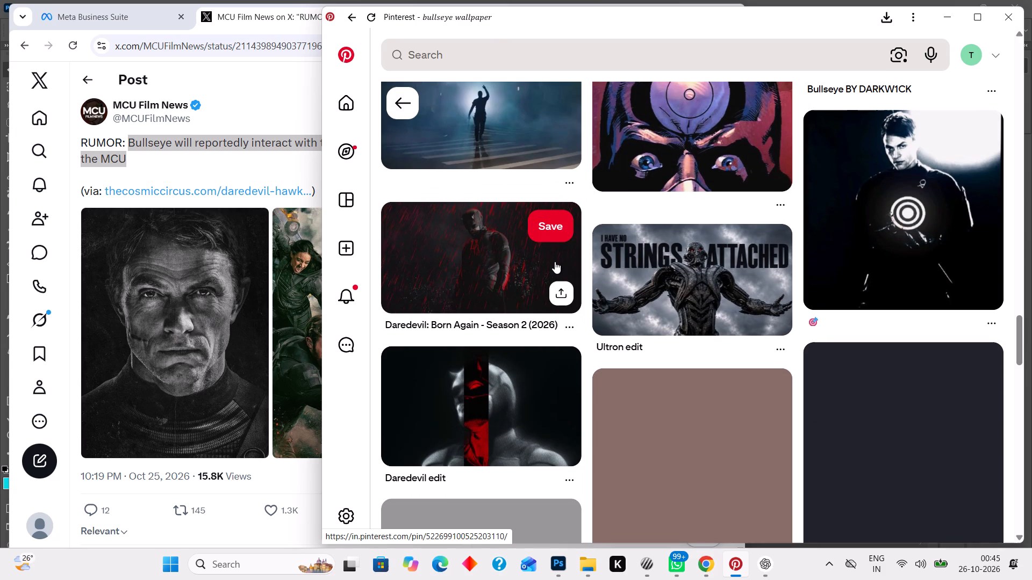
scroll(555, 262, down, 2)
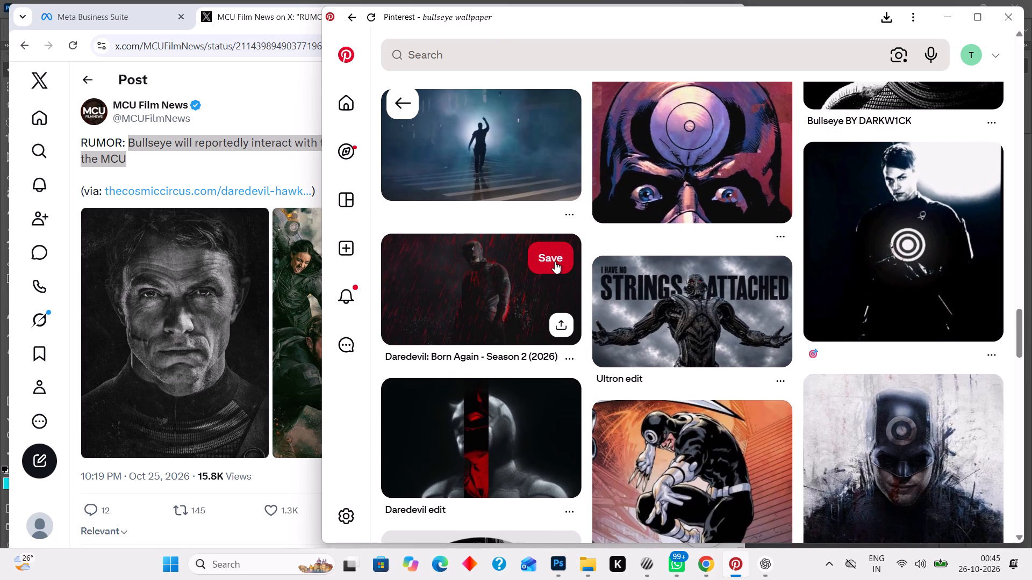
scroll(555, 262, down, 2)
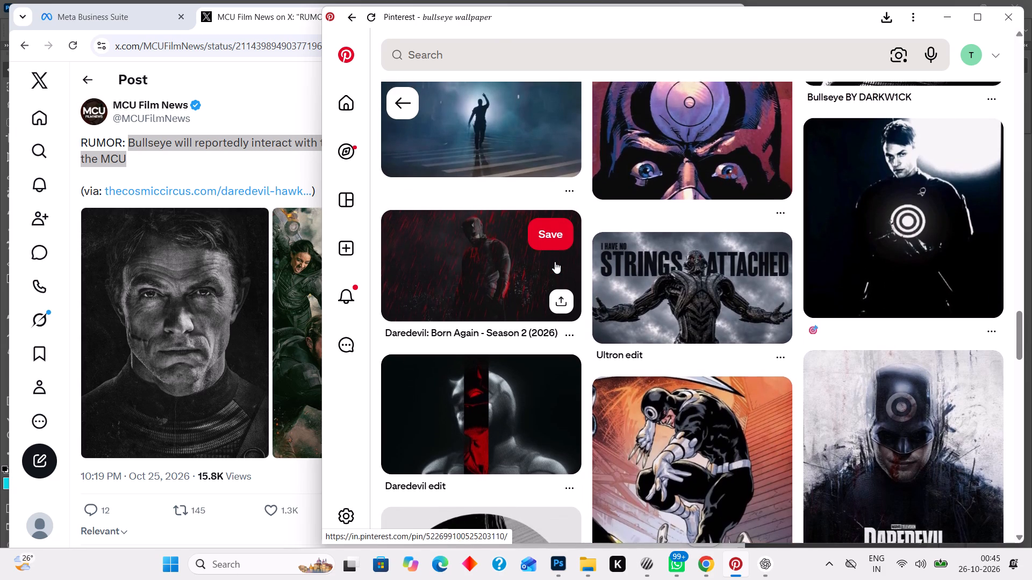
scroll(555, 262, down, 2)
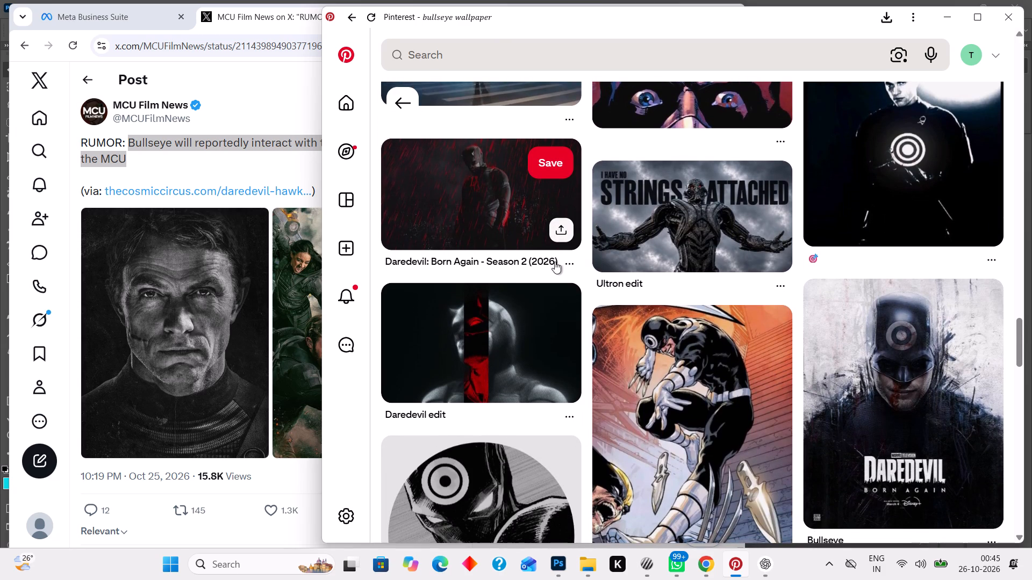
scroll(555, 262, down, 3)
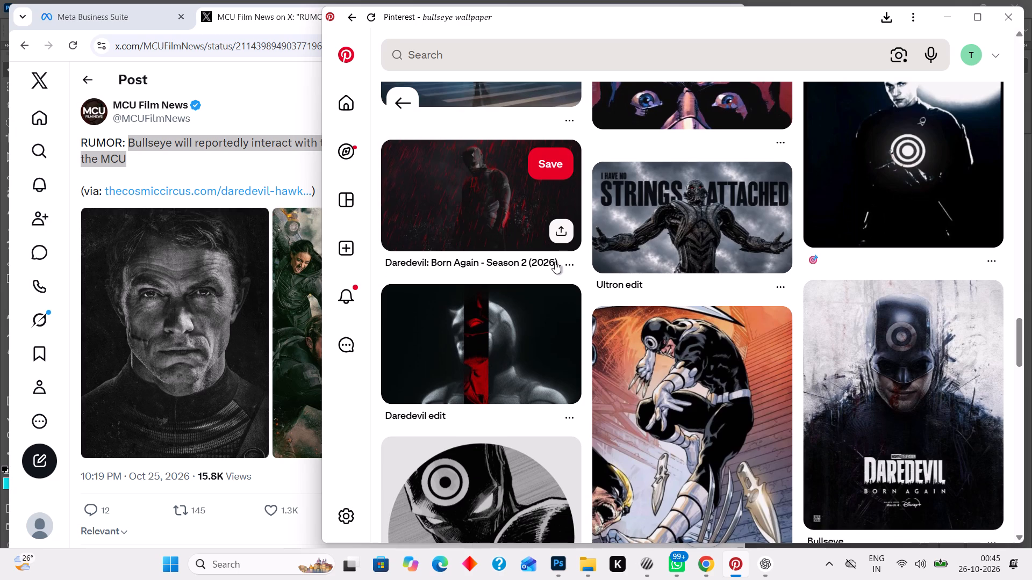
scroll(555, 262, down, 3)
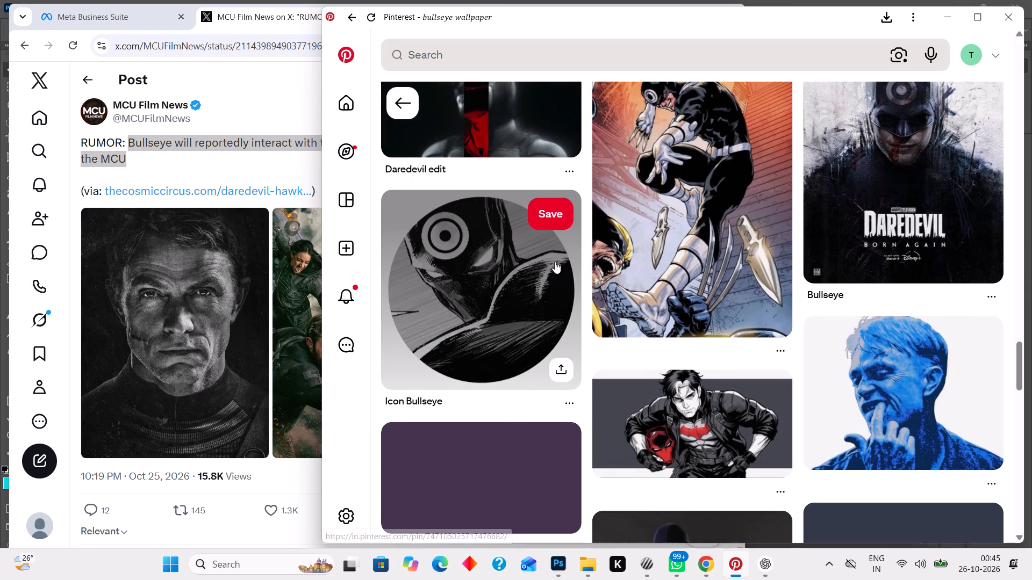
scroll(555, 262, down, 1)
scroll(555, 262, up, 6)
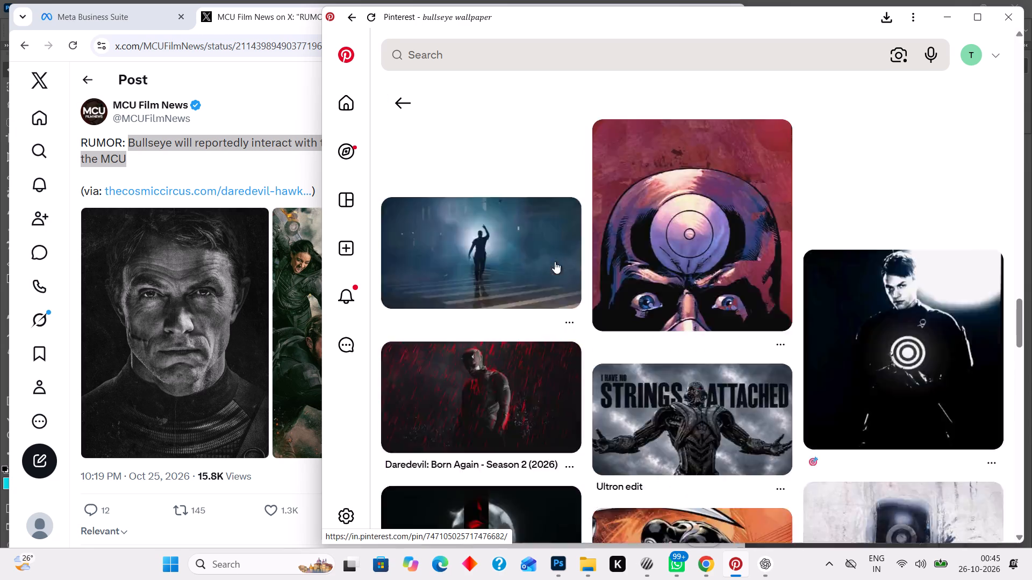
scroll(555, 262, up, 6)
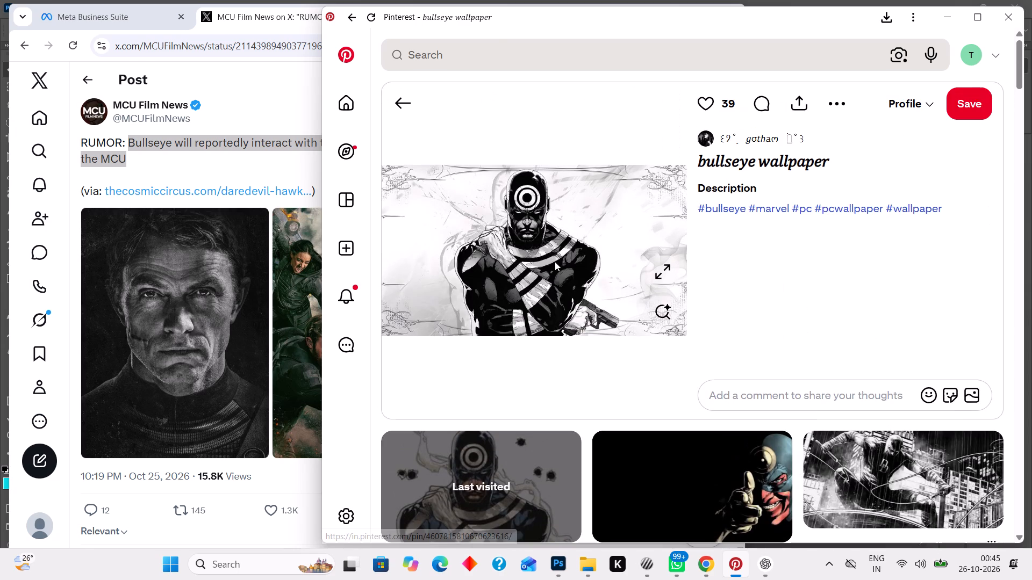
Save the black-and-white Bullseye wallpaper image to the z - Copy folder as 395.3.
right_click(555, 262)
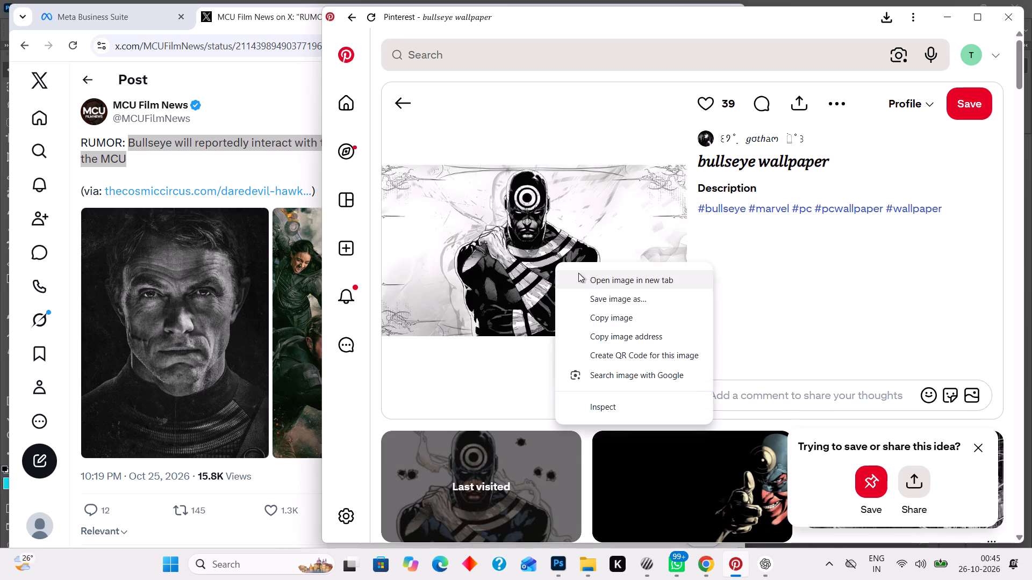
click(606, 296)
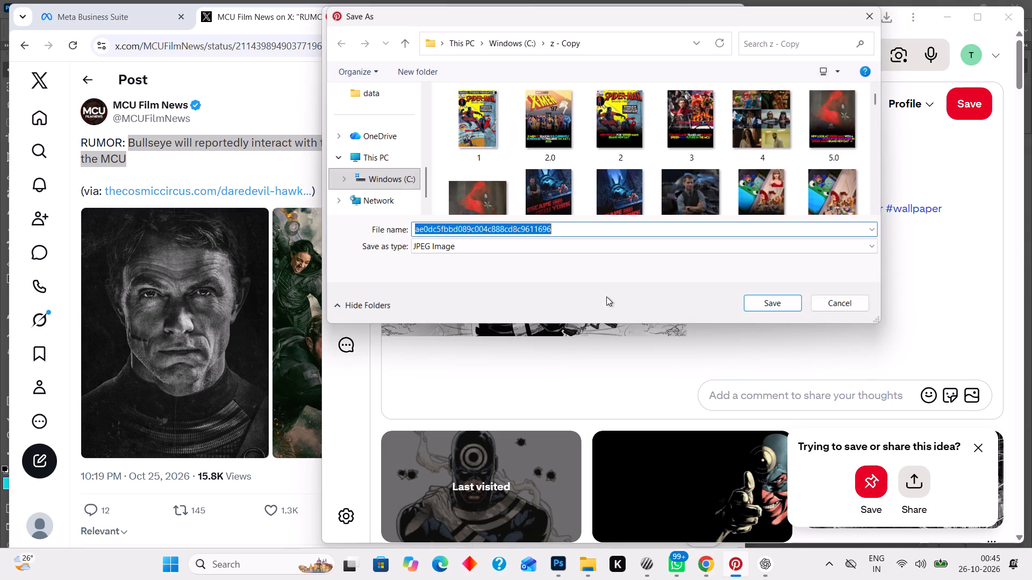
text(395.3)
key(Return)
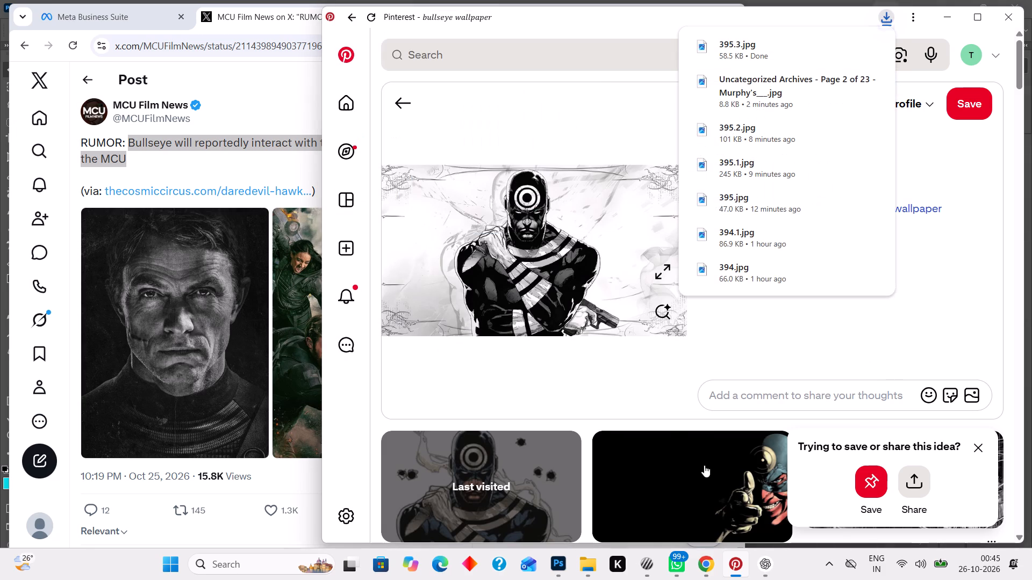
Place the saved image 395.3 from the z - Copy folder into the Roohi 05.psd poster in Photoshop.
click(579, 560)
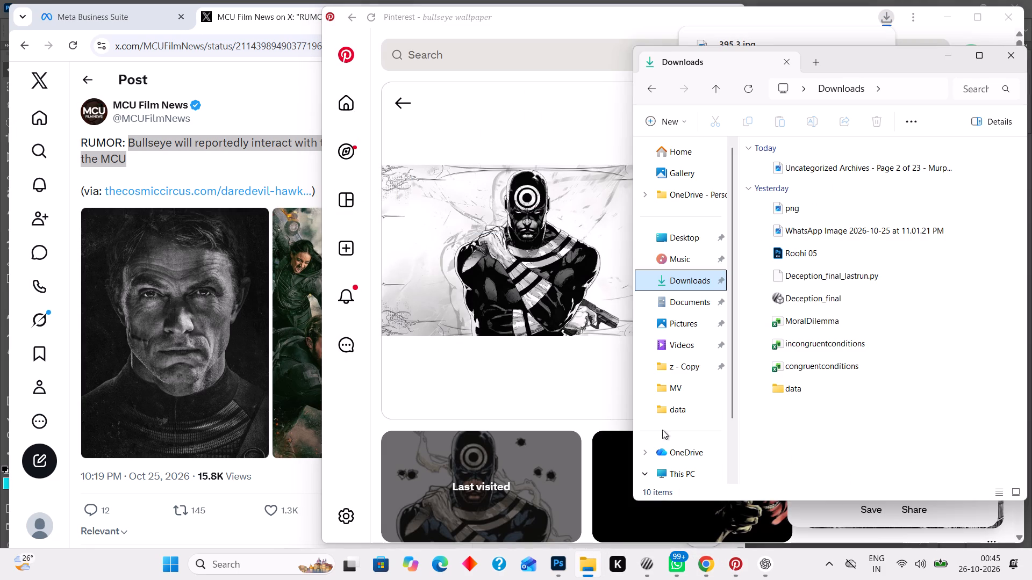
click(554, 561)
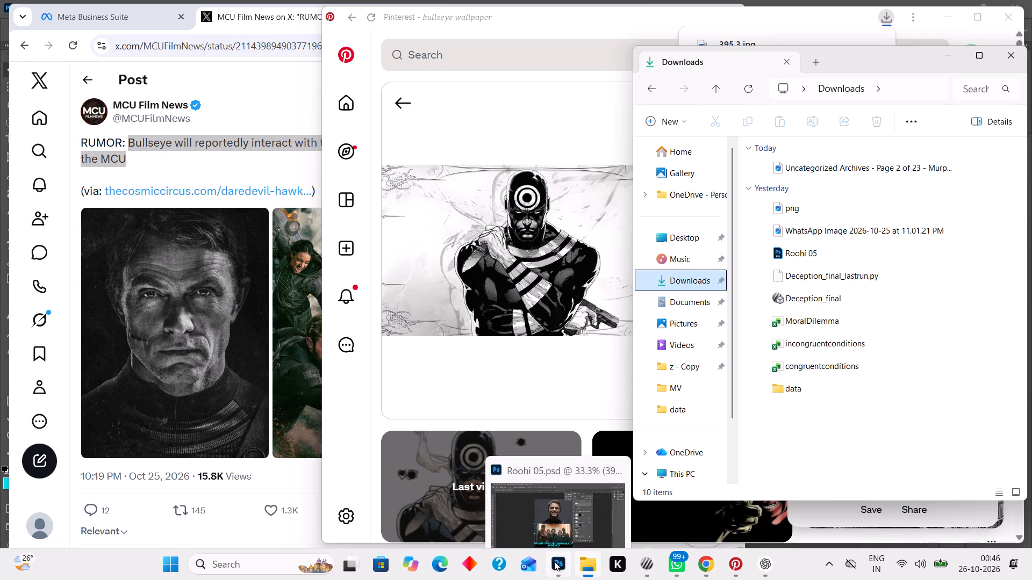
click(578, 560)
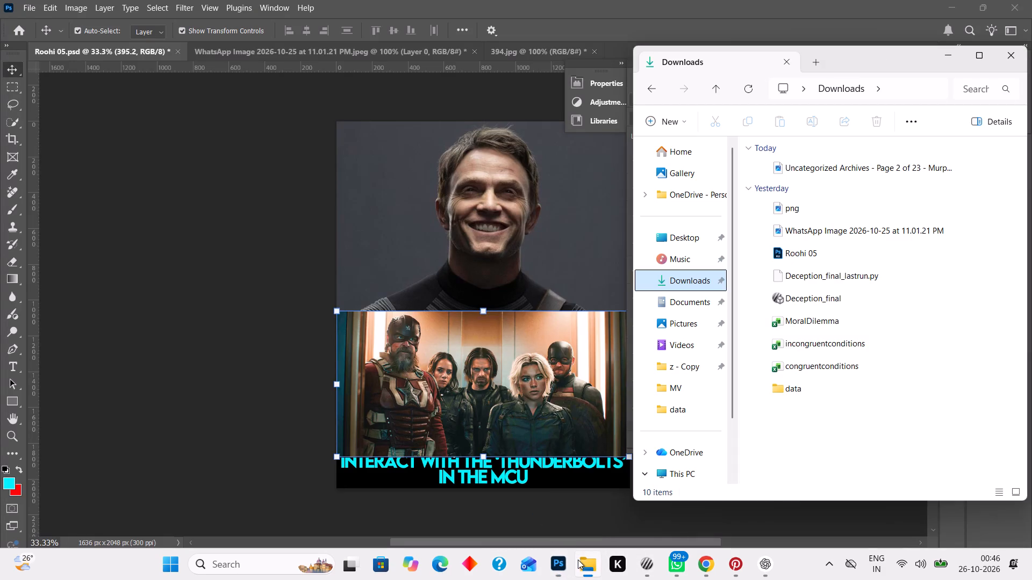
click(698, 367)
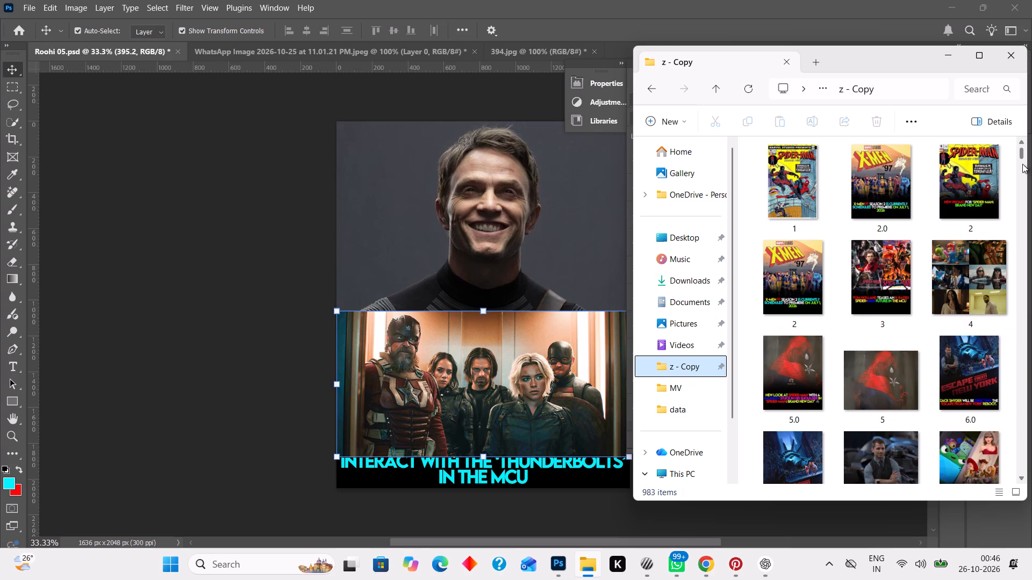
drag(1021, 155, 1029, 378)
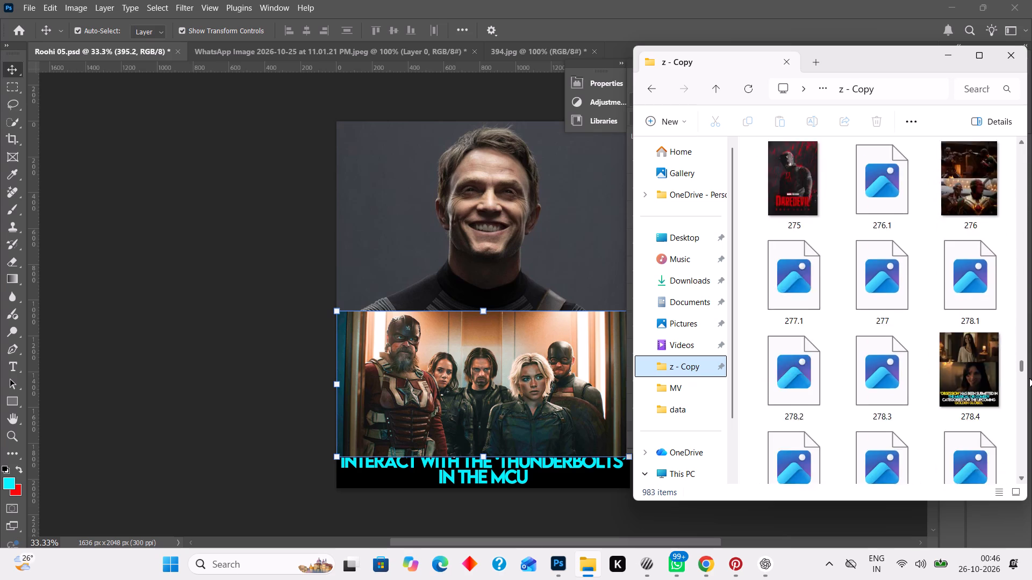
drag(1029, 378, 1029, 479)
scroll(964, 345, up, 1)
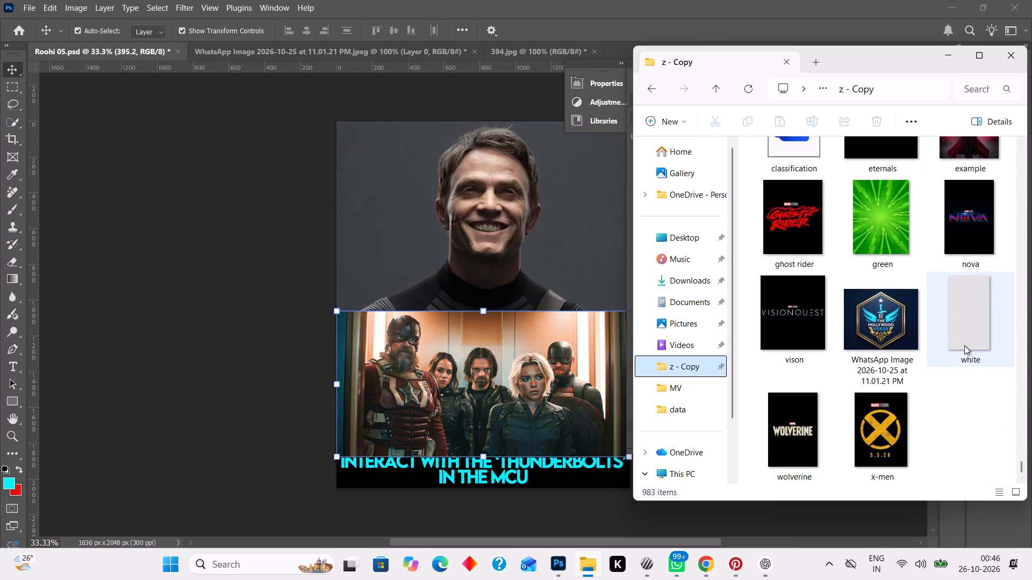
scroll(964, 345, up, 2)
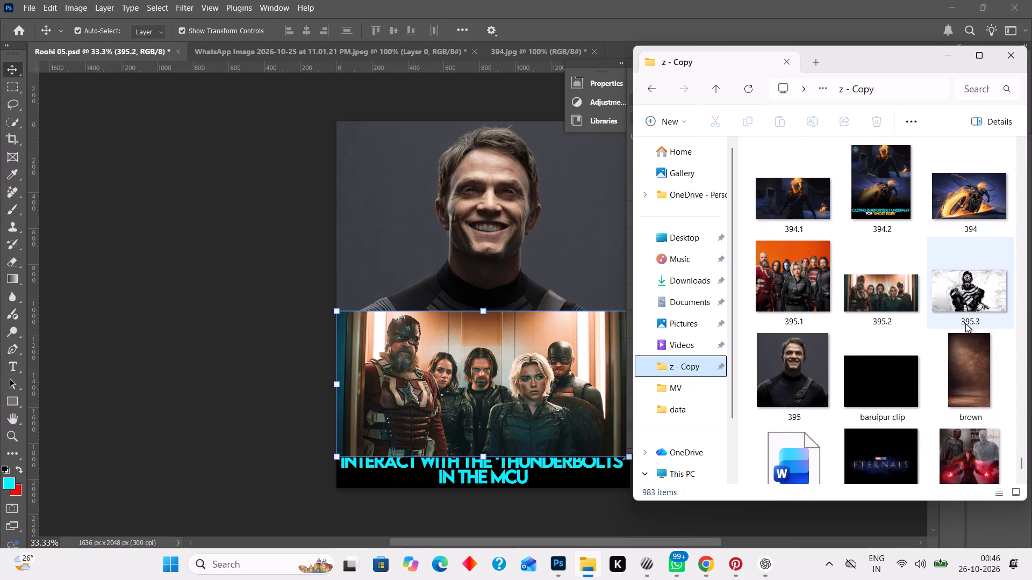
drag(967, 299, 519, 238)
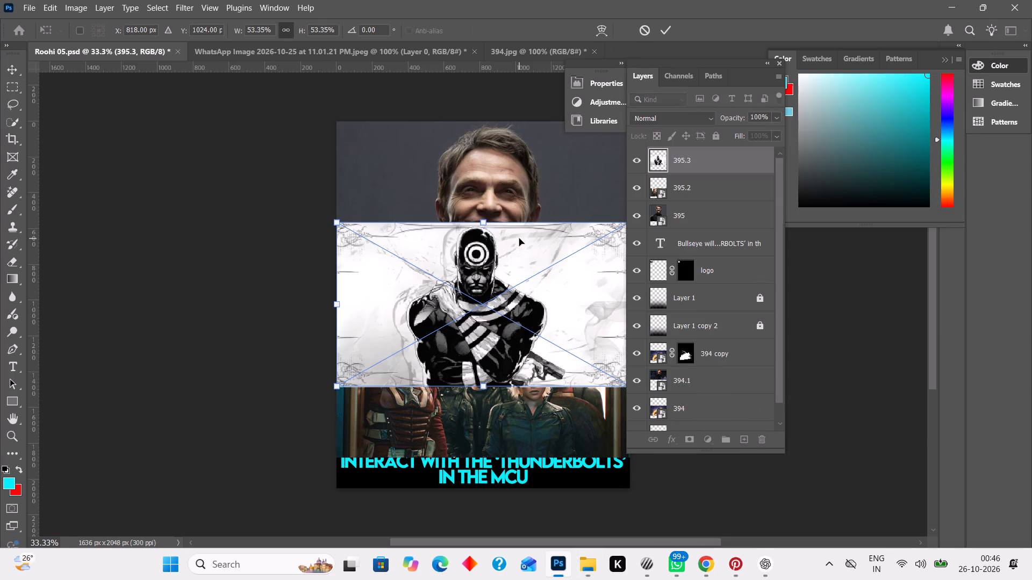
Move the placed Bullseye image straight up to the poster's top edge, at Y about 457 px.
key(Up)
key(Up)
key(Up)
key(Up)
key(Up)
key(Up)
key(Up)
key(Up)
key(Up)
key(Up)
key(Up)
key(Up)
key(Up)
key(Up)
key(Up)
key(Up)
key(Up)
key(Up)
key(Up)
key(Up)
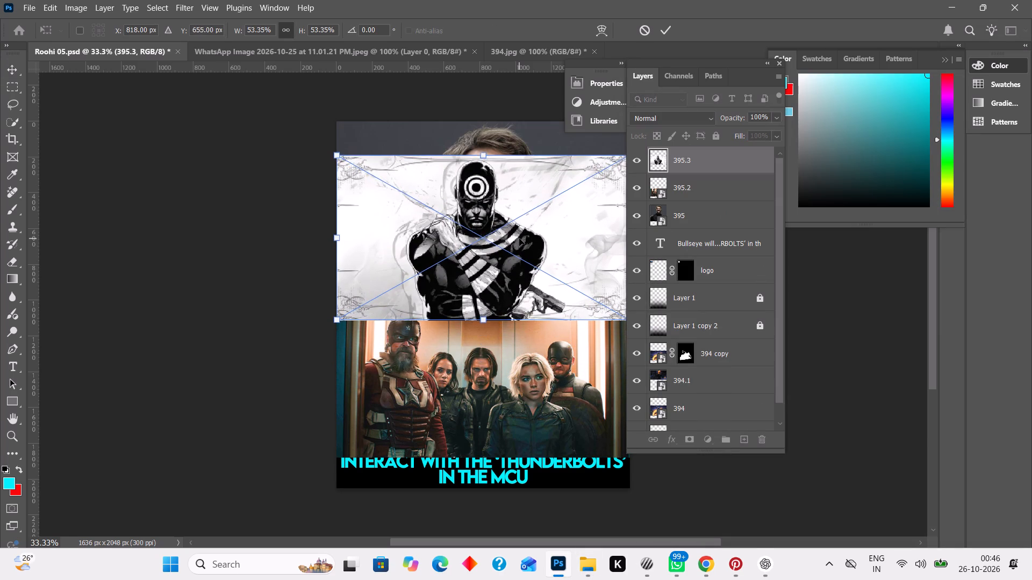
key(Up)
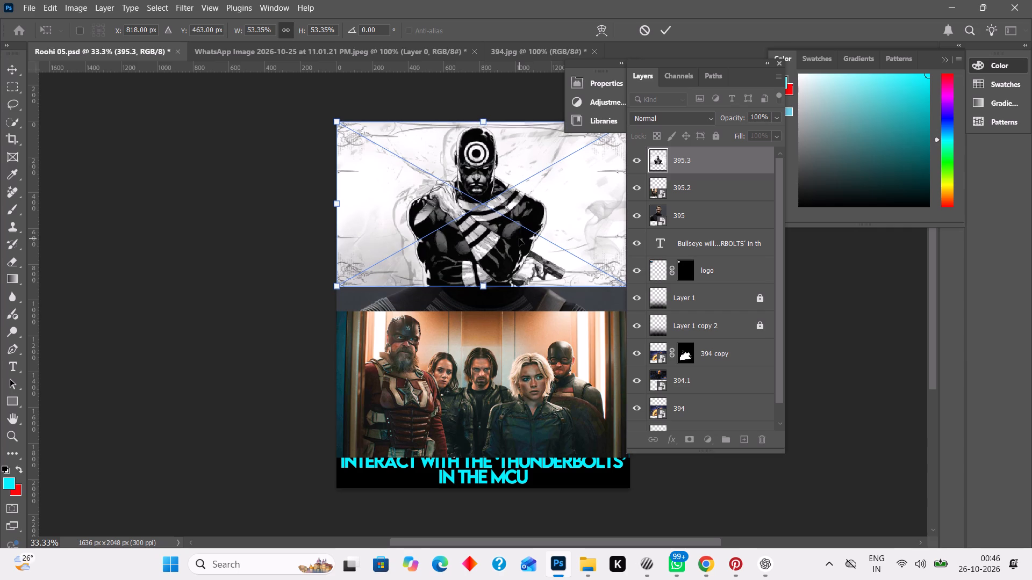
key(Up)
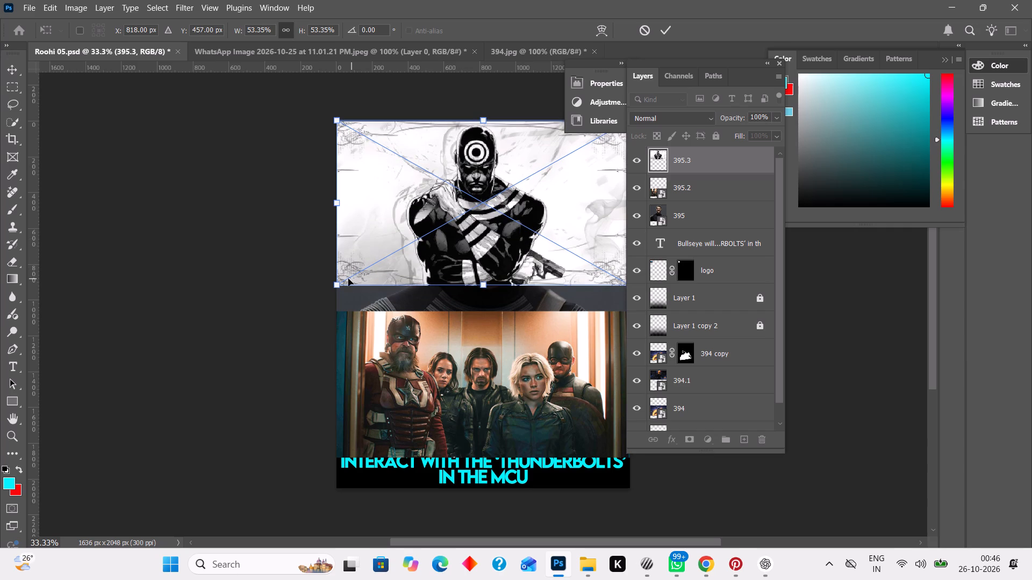
Scale the Bullseye image proportionally to about 60% so it overhangs both sides of the poster, and commit the placement.
drag(337, 283, 318, 291)
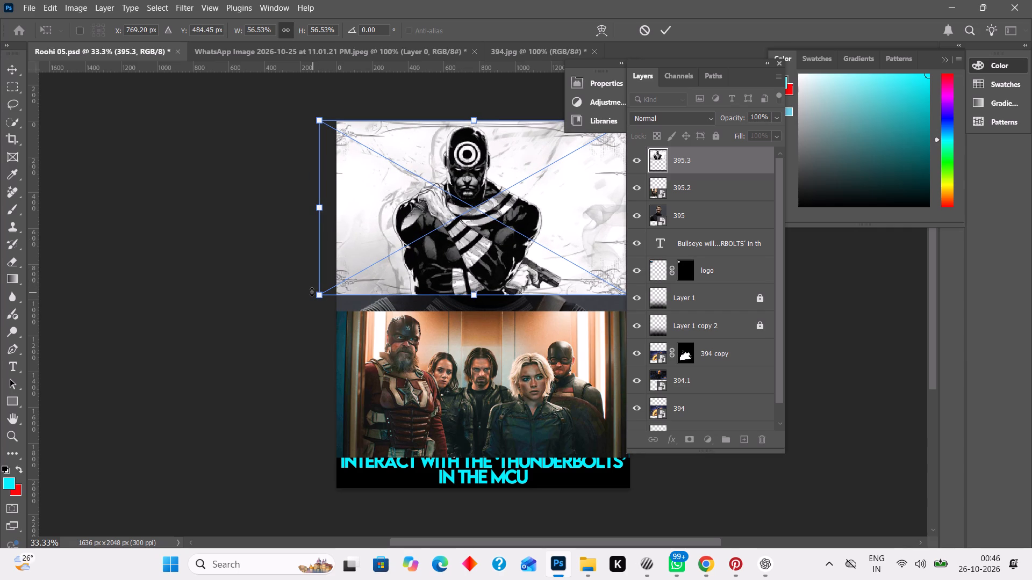
scroll(223, 279, right, 2)
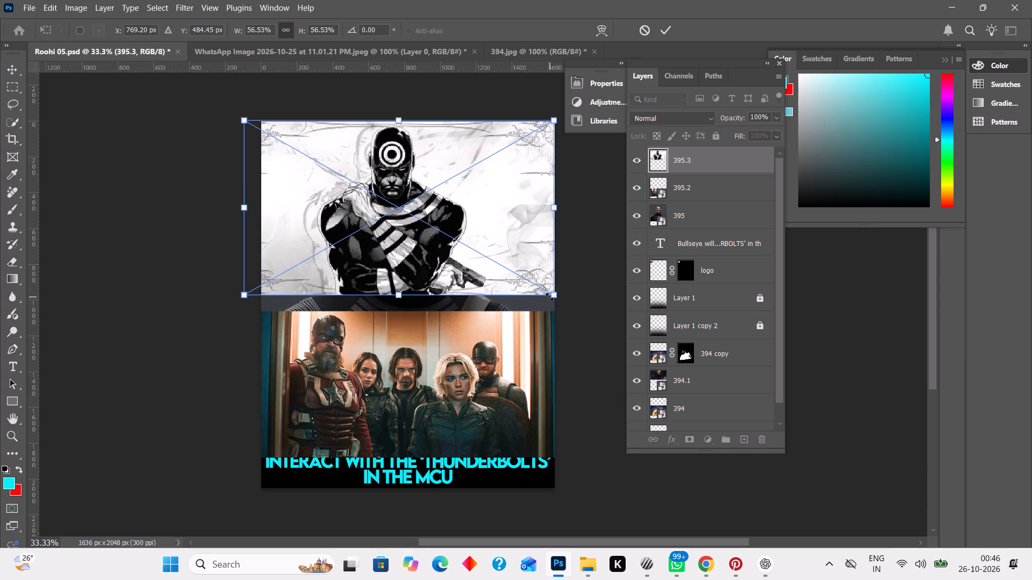
drag(554, 293, 575, 295)
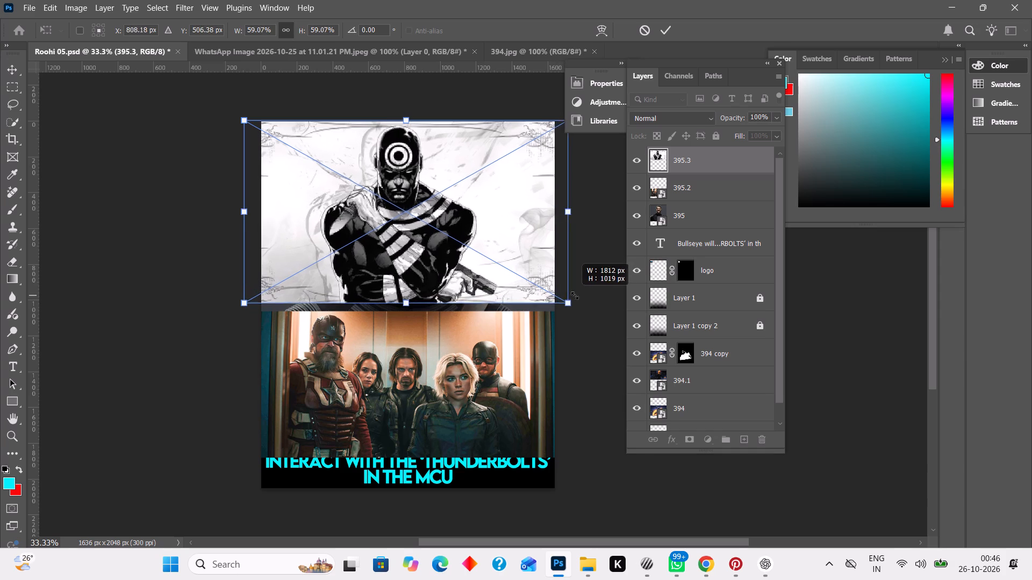
drag(575, 295, 577, 295)
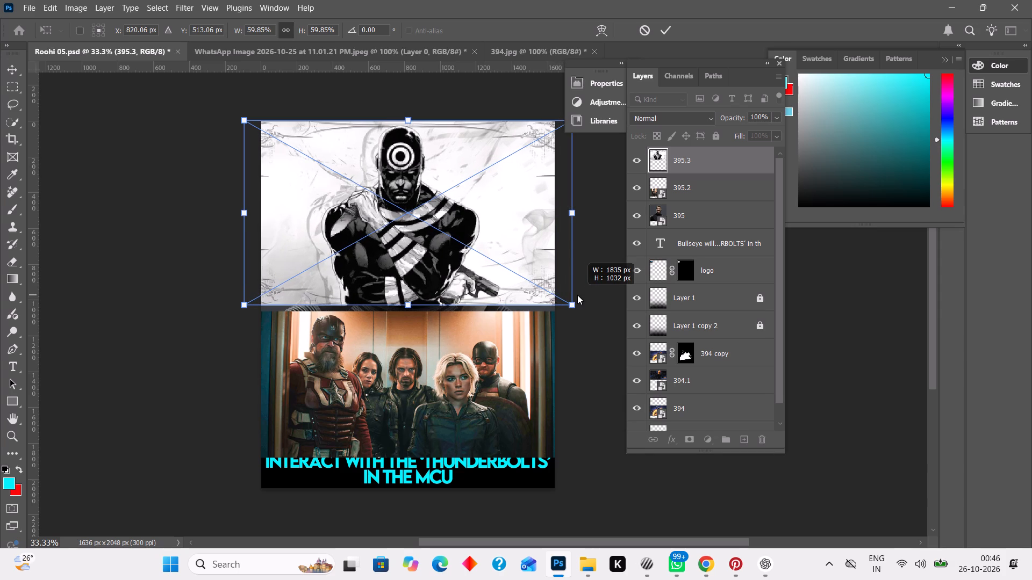
drag(577, 295, 578, 295)
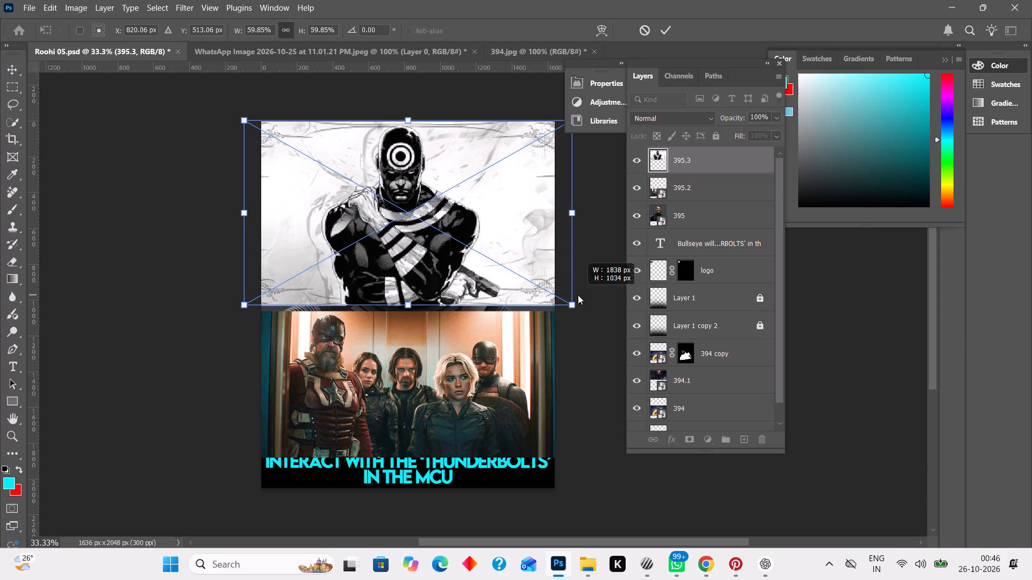
drag(578, 295, 579, 295)
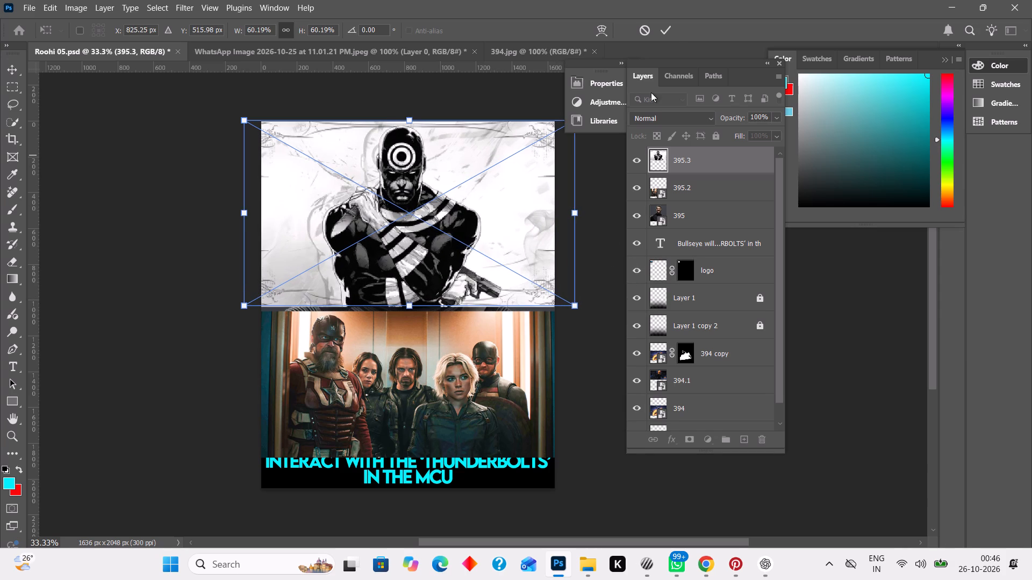
click(669, 29)
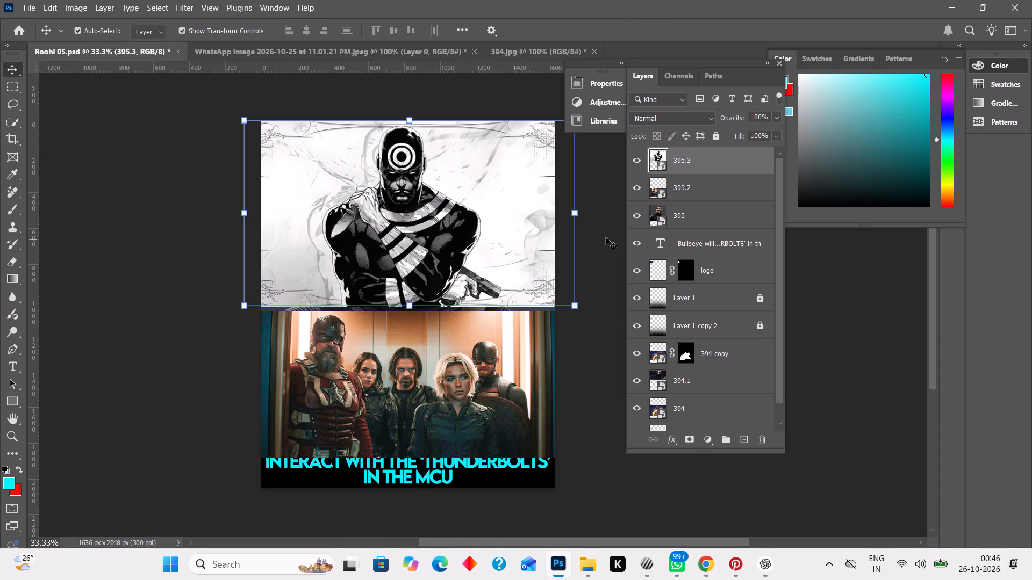
click(599, 234)
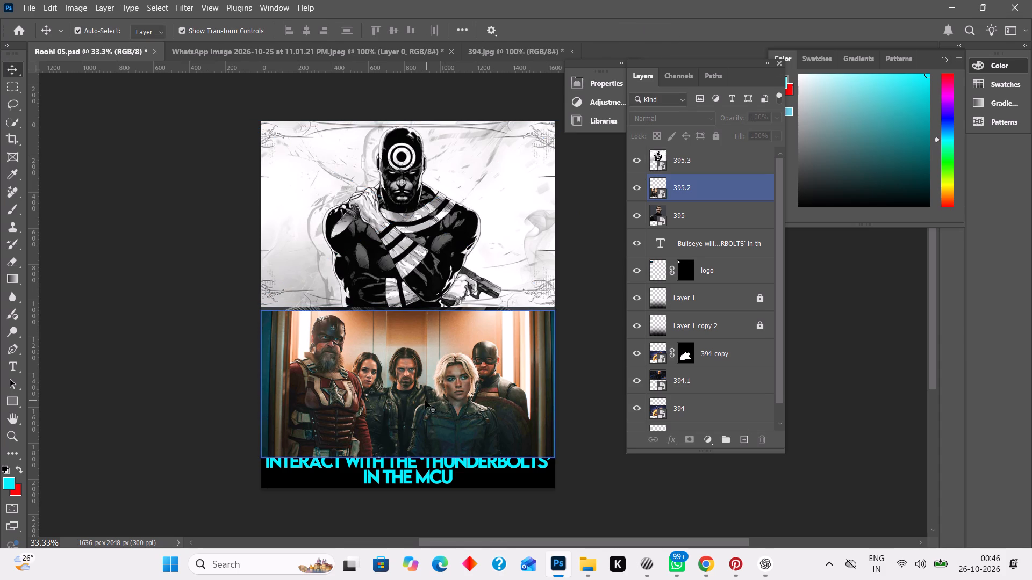
Move the Thunderbolts elevator image (layer 395.2) straight up until it clears all three lines of the headline.
click(425, 401)
key(Up)
key(Up)
key(Up)
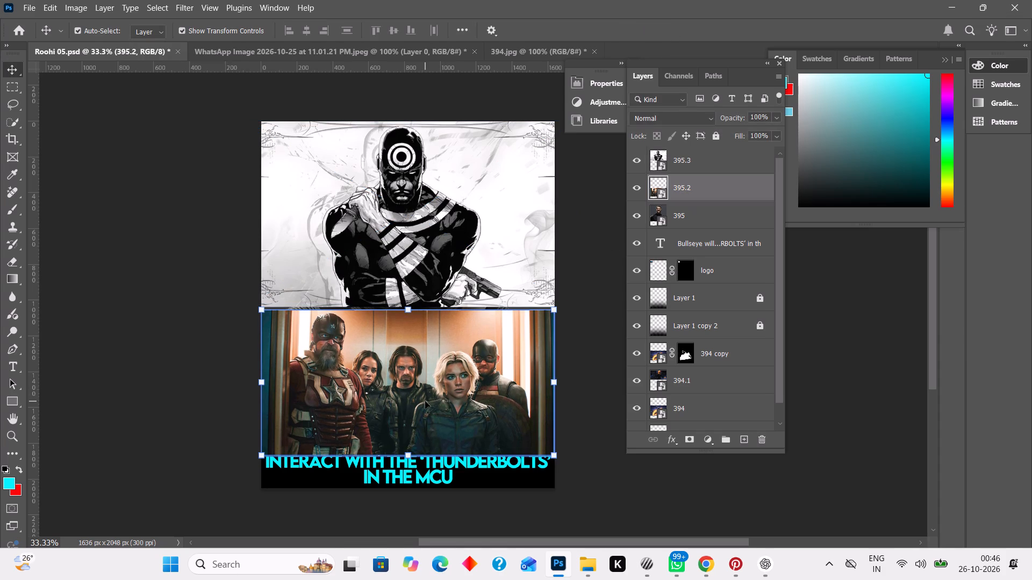
key(Up)
key(Up)
key(Up)
key(Up)
key(Up)
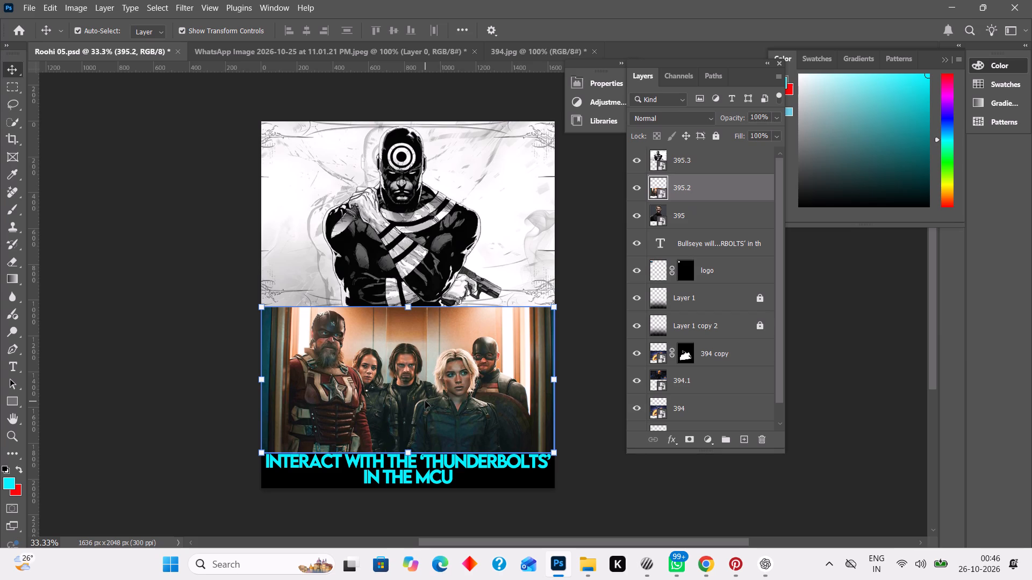
key(Up)
key(Up)
key(Up)
key(Up)
key(Up)
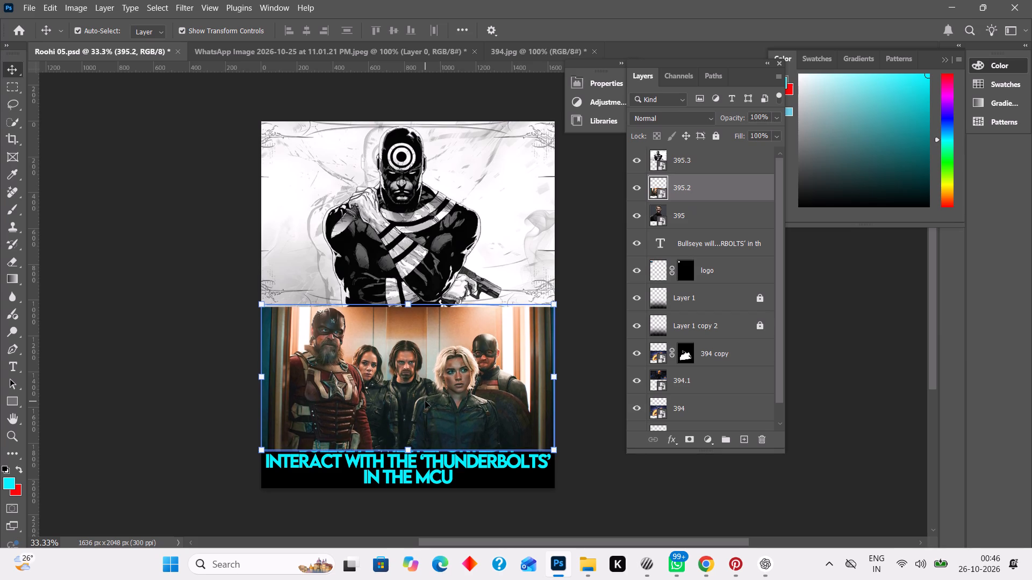
key(Up)
key(Up)
key(Up)
key(Up)
key(Up)
key(Up)
key(Up)
key(Up)
key(Up)
key(Up)
key(Up)
key(Up)
key(Up)
key(Up)
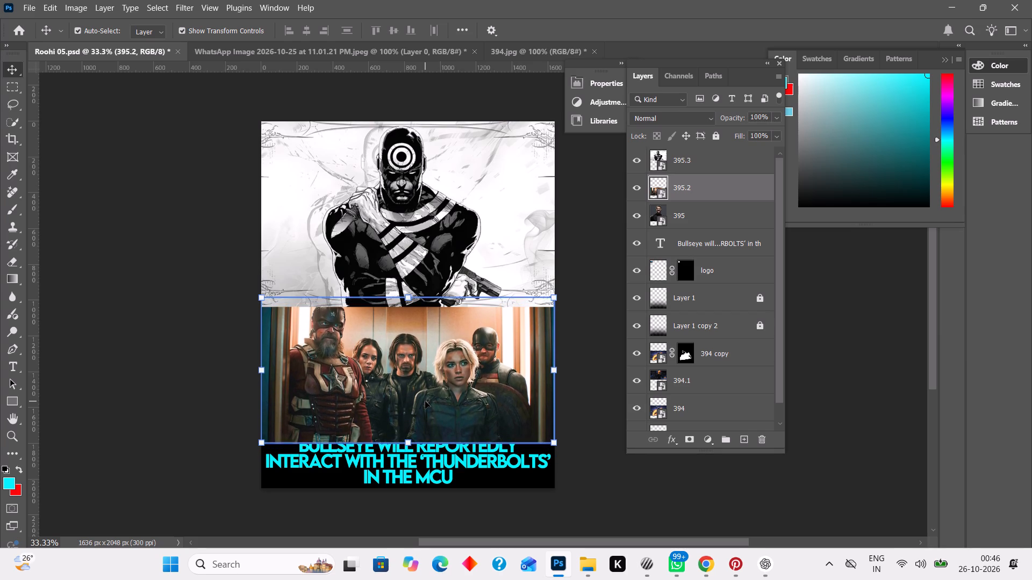
key(Up)
key(Up)
key(Up)
key(Up)
key(Up)
key(Up)
key(Up)
key(Up)
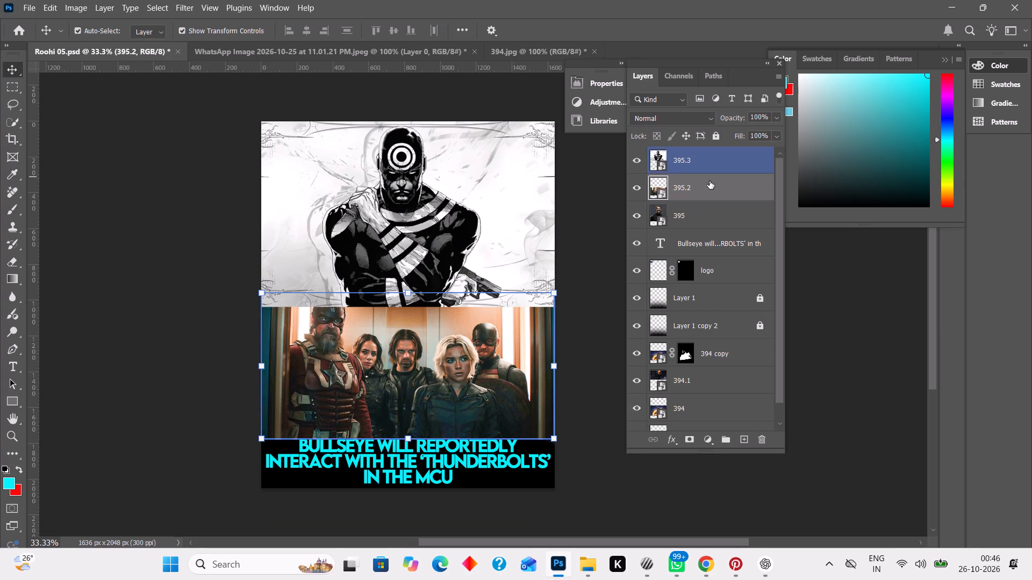
Reorder the layers so the Thunderbolts layer 395.2 sits above the Bullseye layer 395.3.
drag(705, 193, 711, 156)
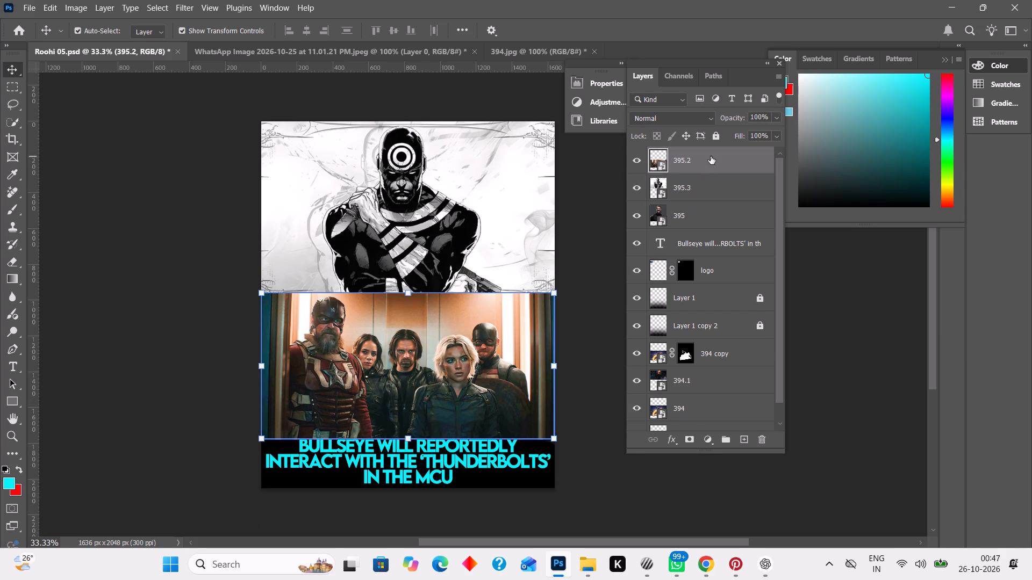
click(597, 293)
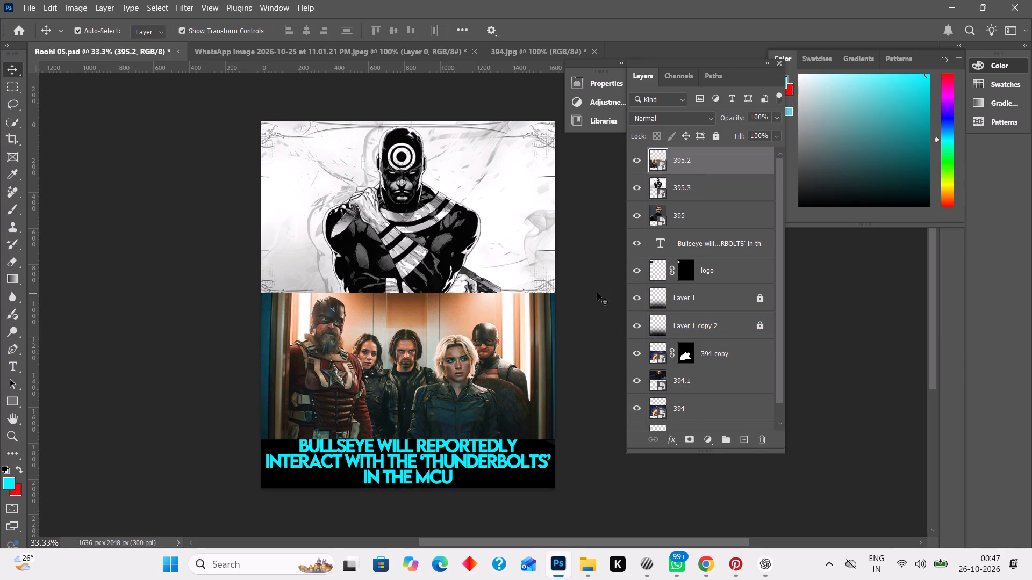
Select the group of characters in the Thunderbolts image with Select Subject.
click(477, 364)
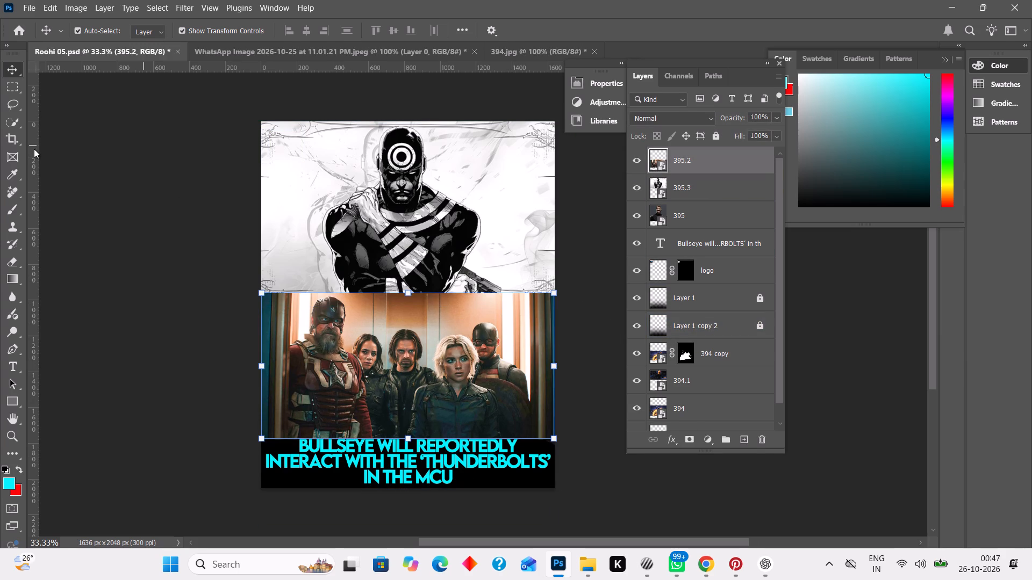
click(9, 121)
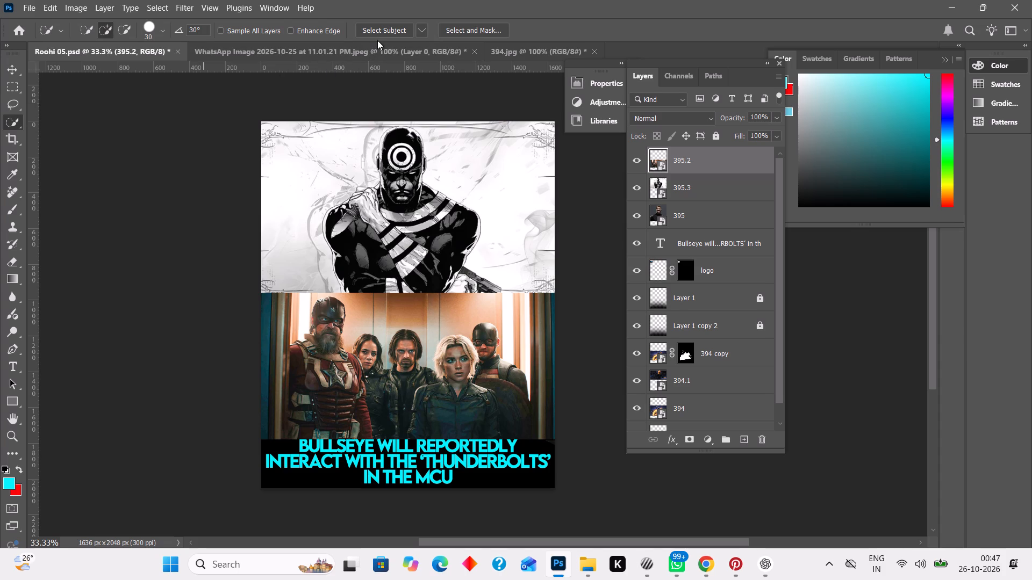
click(383, 25)
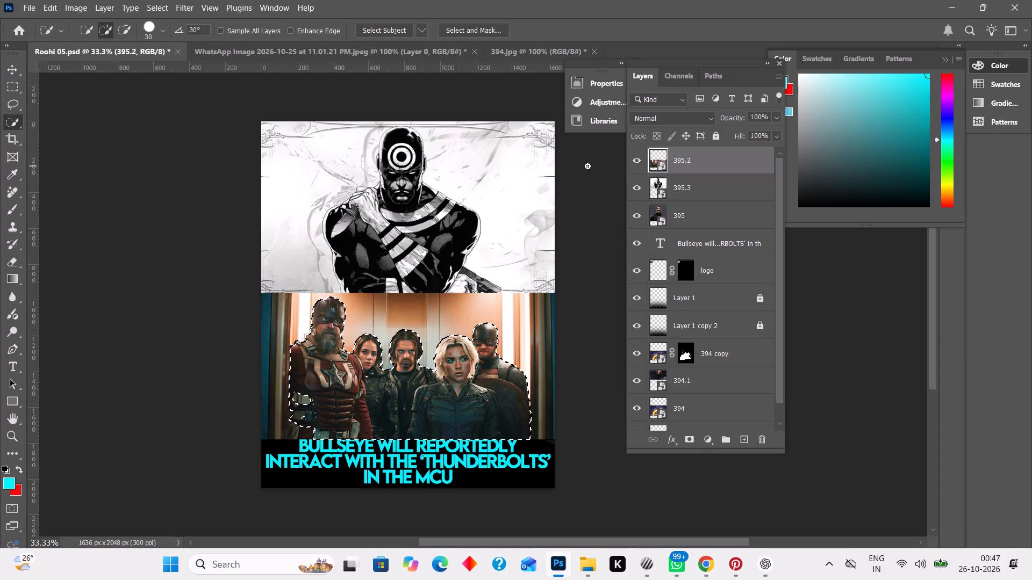
Duplicate layer 395.2 as "395.2 copy" within Roohi 05.psd, keeping the character selection active.
right_click(745, 154)
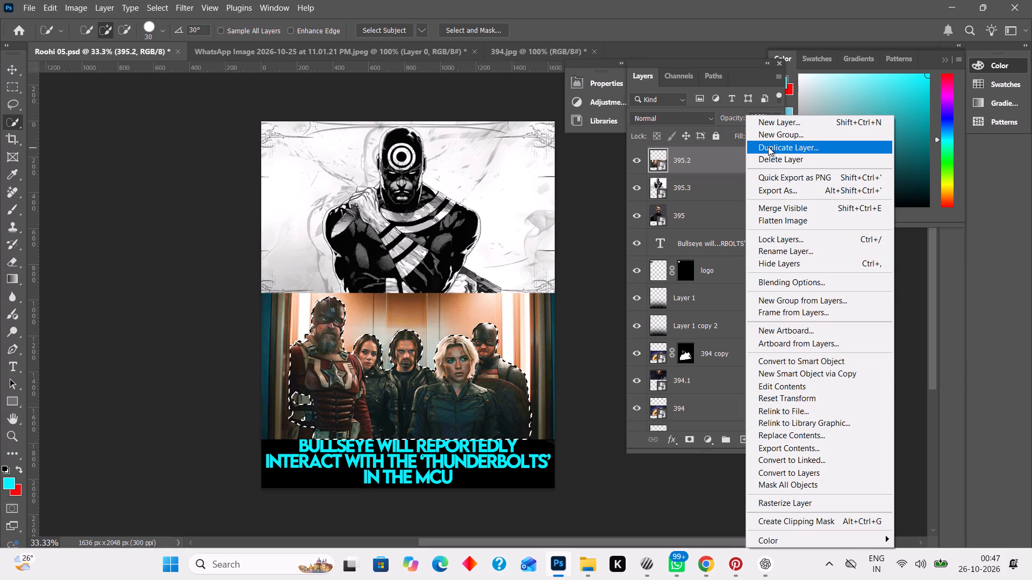
click(768, 147)
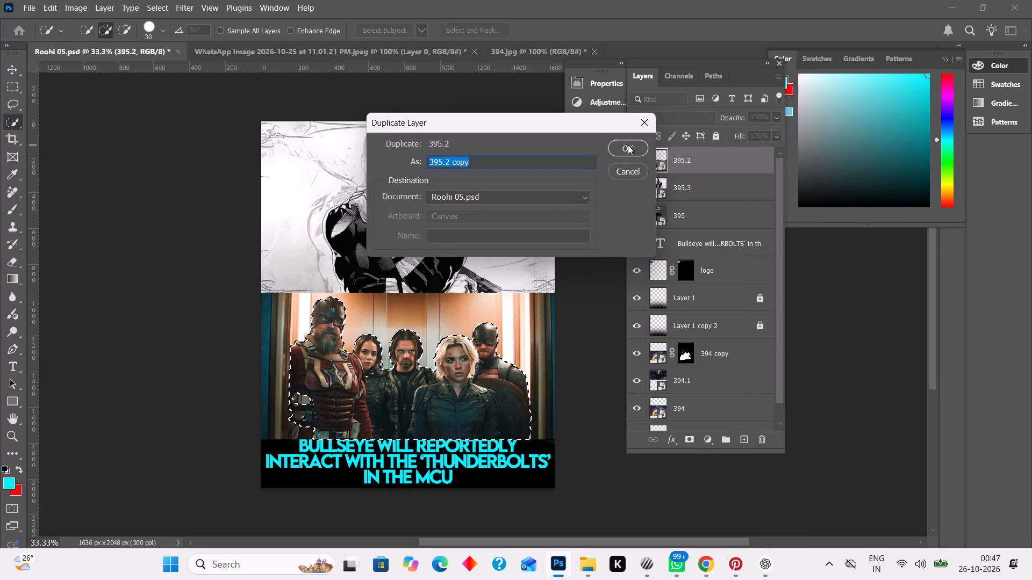
click(628, 145)
Output the character selection on 395.2 copy as a layer mask using Select and Mask.
click(488, 27)
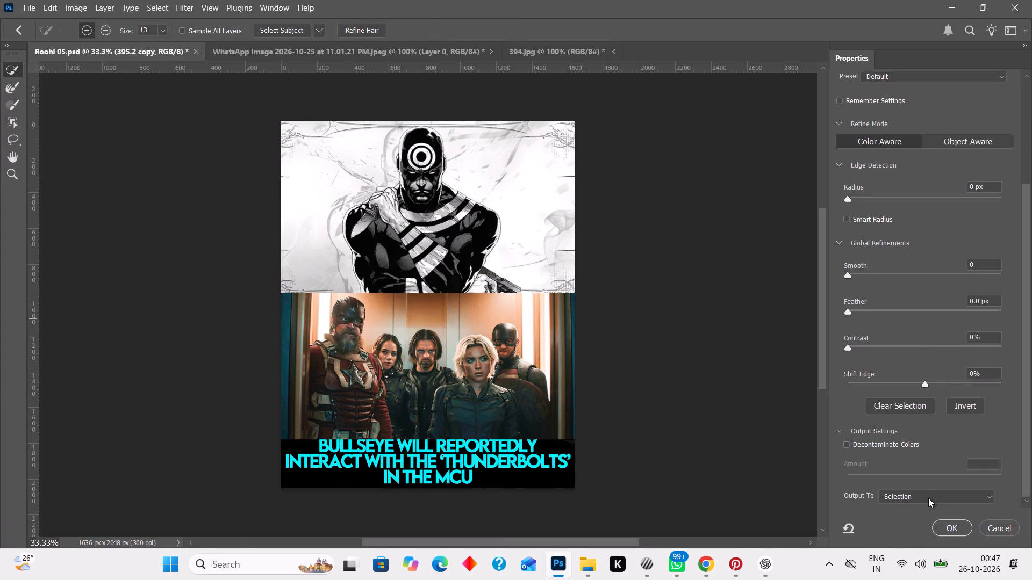
click(928, 498)
click(911, 484)
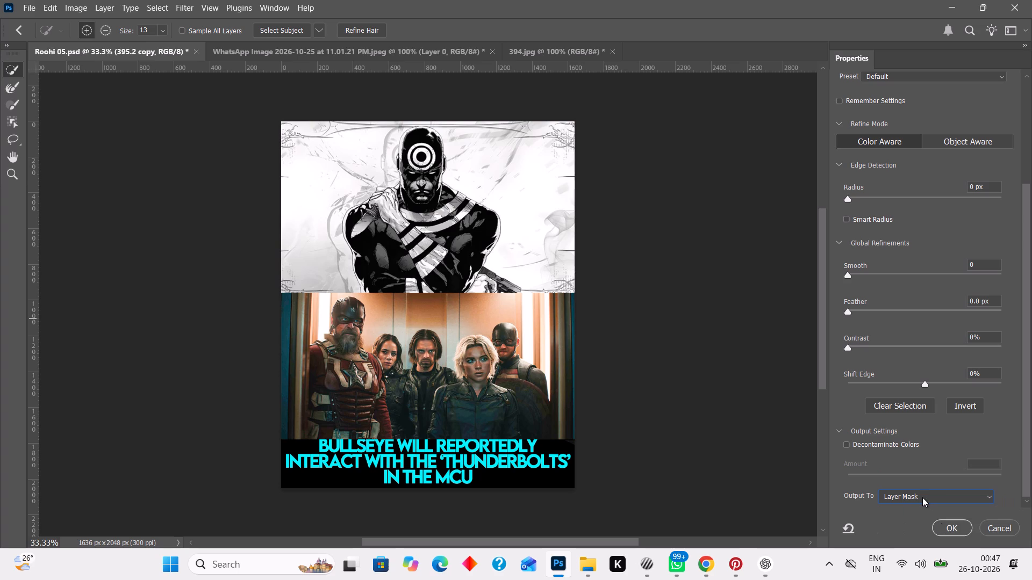
click(947, 524)
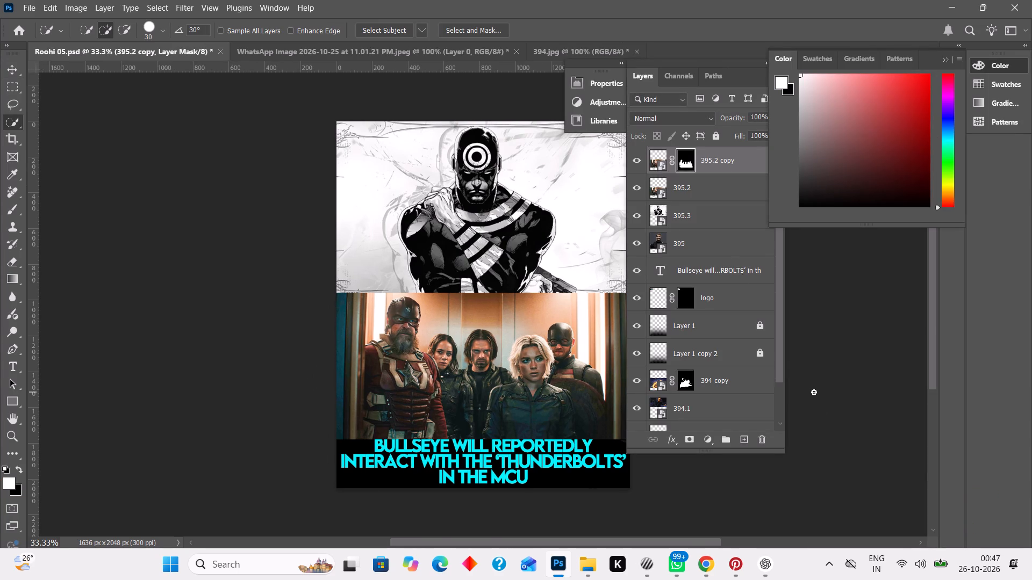
Reorder the Bullseye layer 395.3 so it sits between the masked 395.2 copy and layer 395.2.
drag(701, 212, 705, 185)
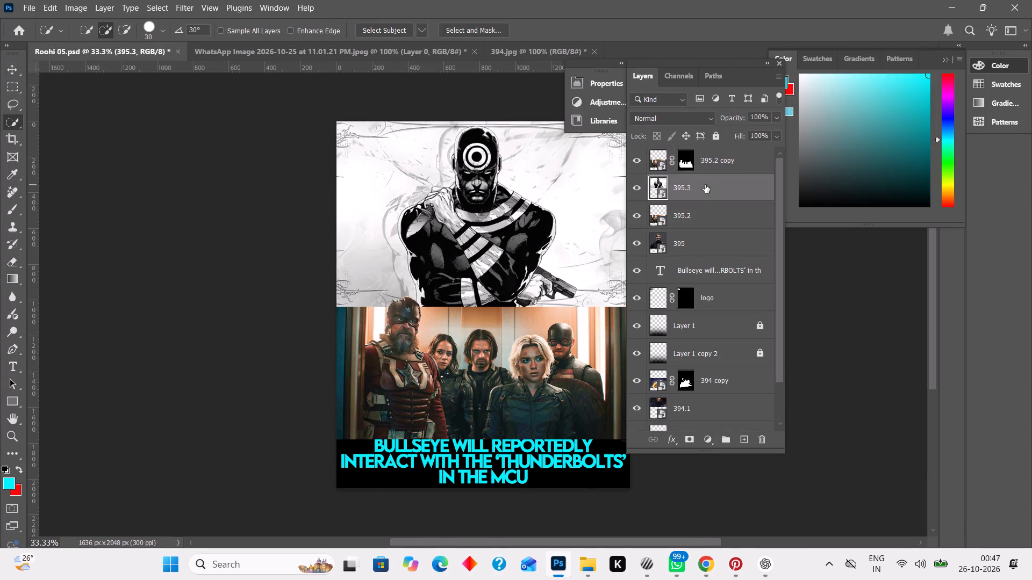
click(870, 306)
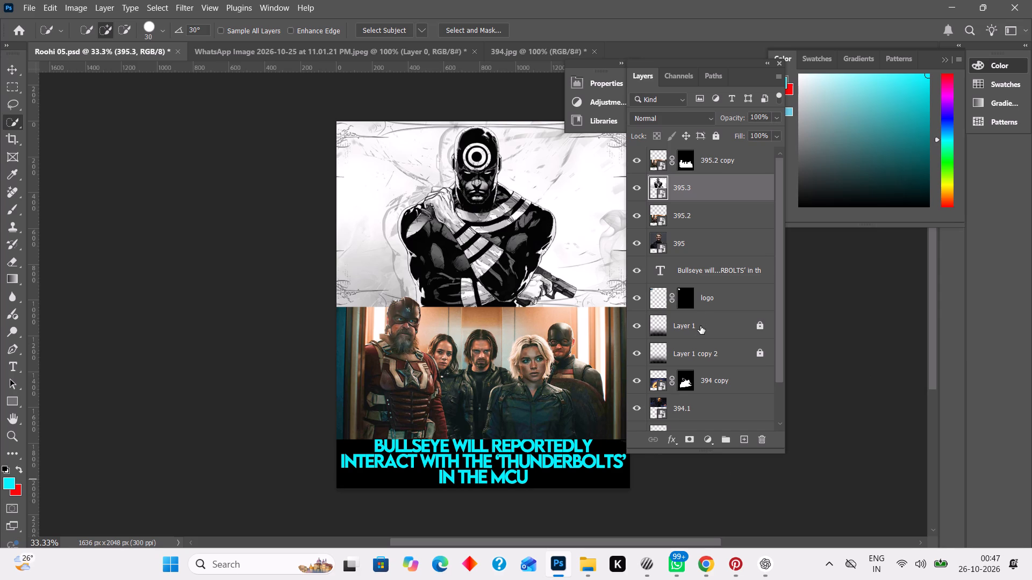
Bring the locked black gradient Layer 1 to the top of the layer stack, above 395.2 copy.
drag(700, 326, 706, 165)
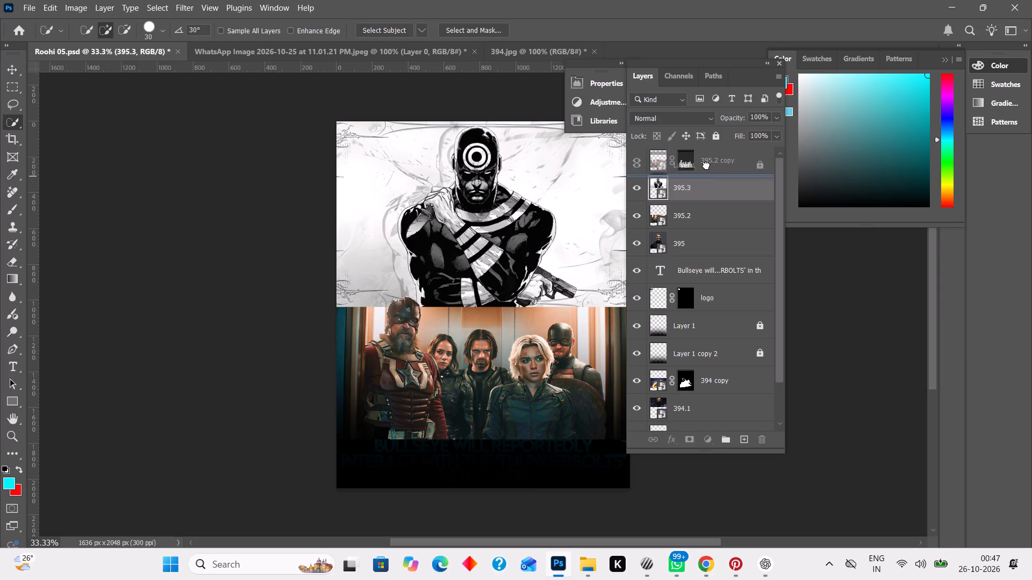
drag(706, 165, 708, 159)
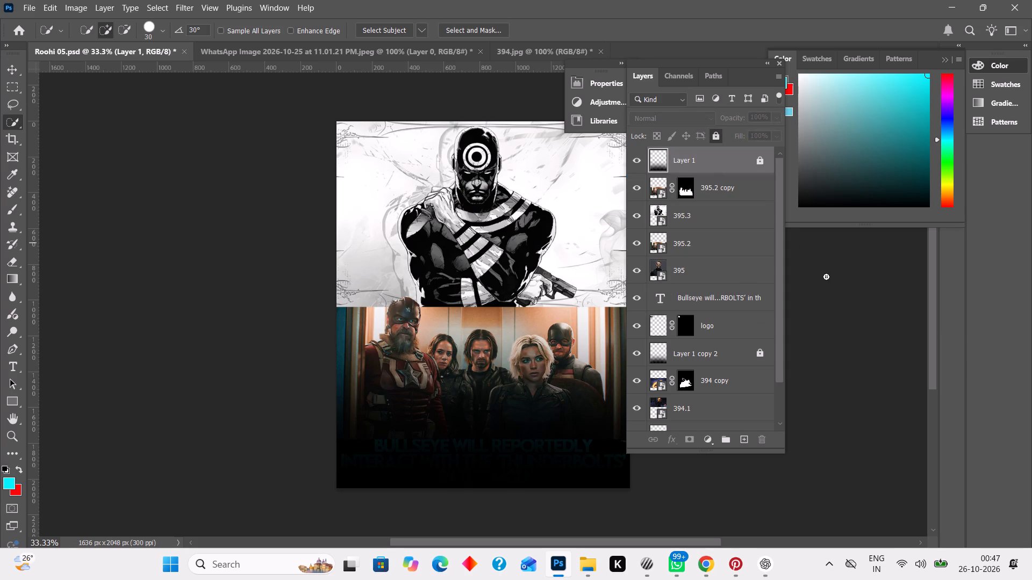
click(854, 302)
Move the masked Thunderbolts cutout (395.2 copy) up slightly, by ten small nudges.
click(11, 66)
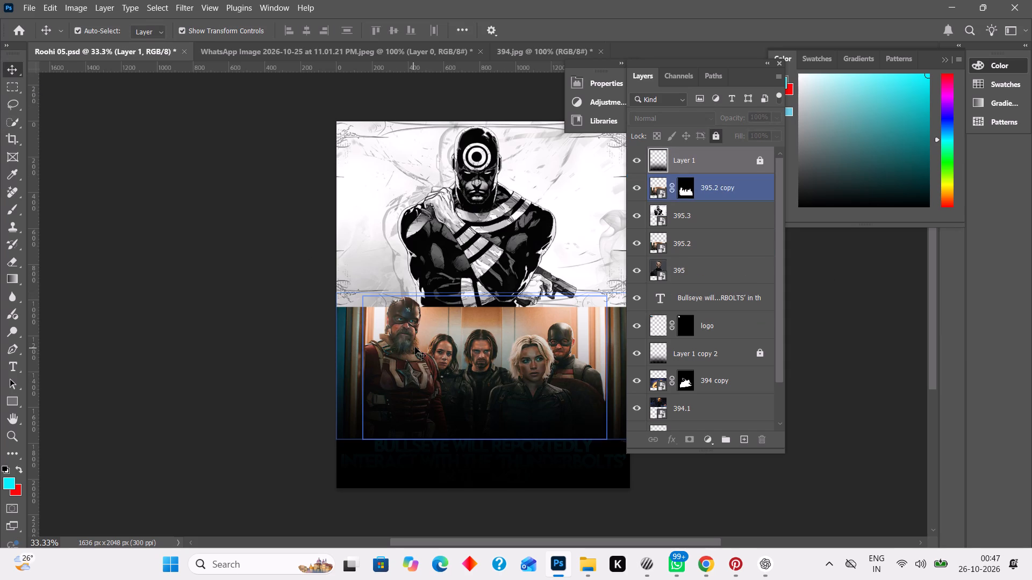
click(415, 347)
key(Up)
key(Up)
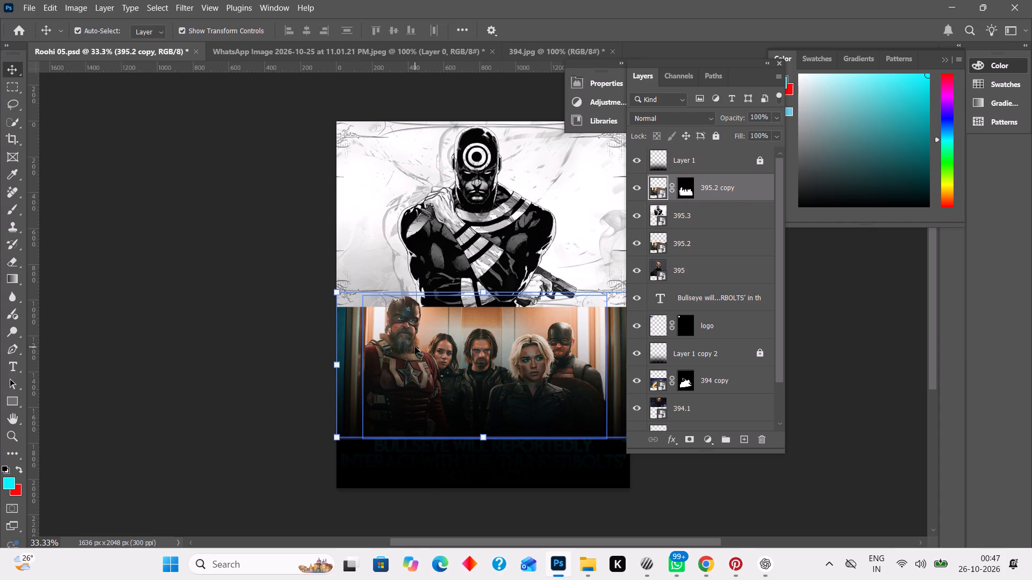
key(Up)
key(Up)
key(Up)
key(Up)
key(Up)
key(Up)
key(Up)
key(Up)
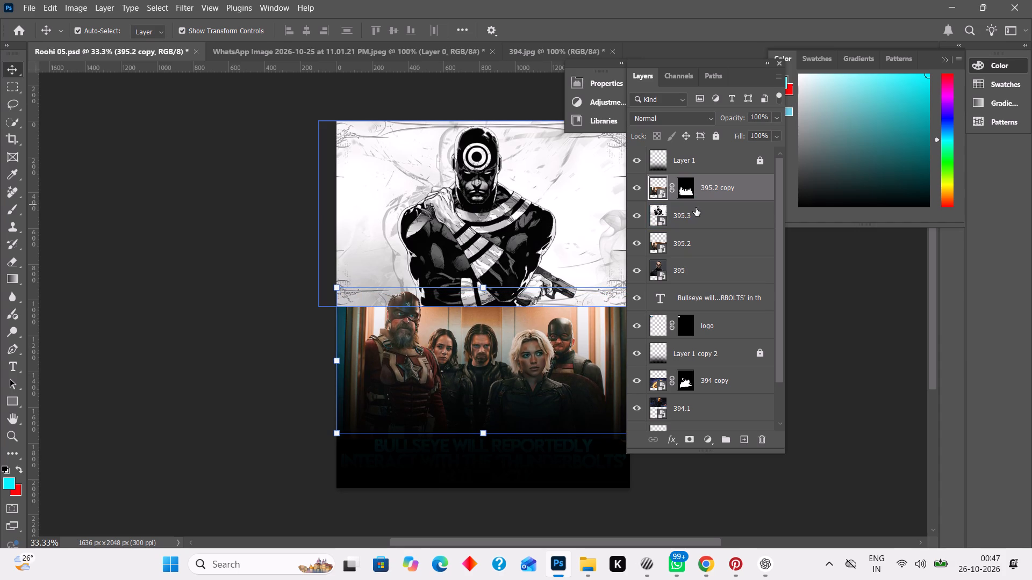
Move the Thunderbolts background layer 395.2 up by ten small nudges to realign it with the cutout.
click(698, 238)
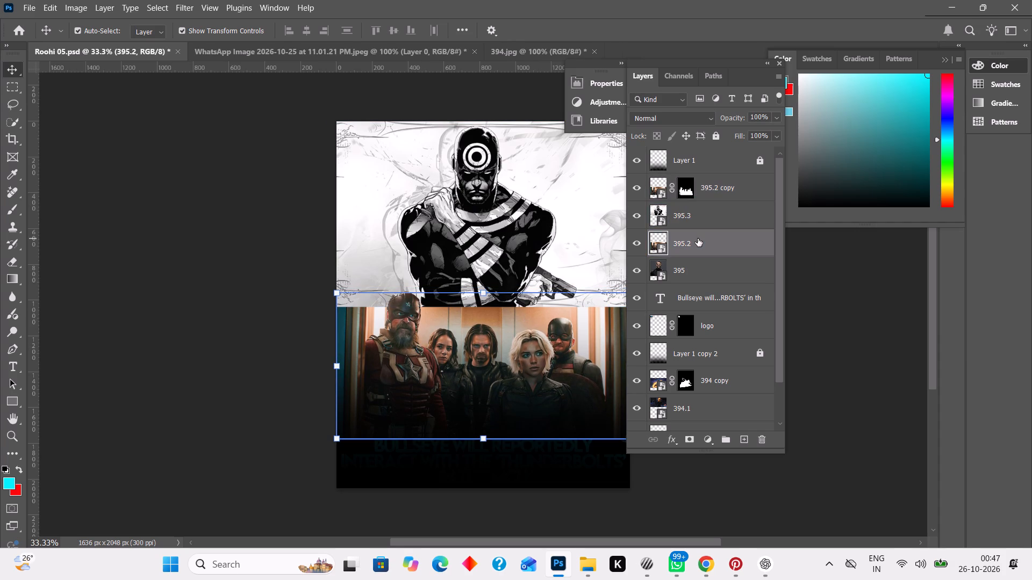
key(Up)
key(Up)
key(Up)
key(Up)
key(Up)
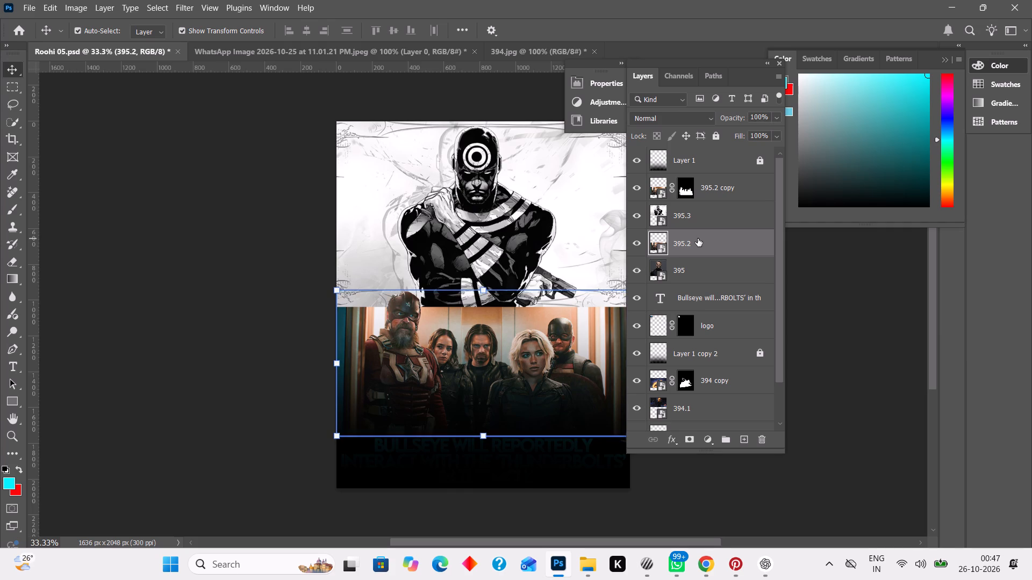
key(Up)
key(Up)
key(Up)
key(Up)
key(Up)
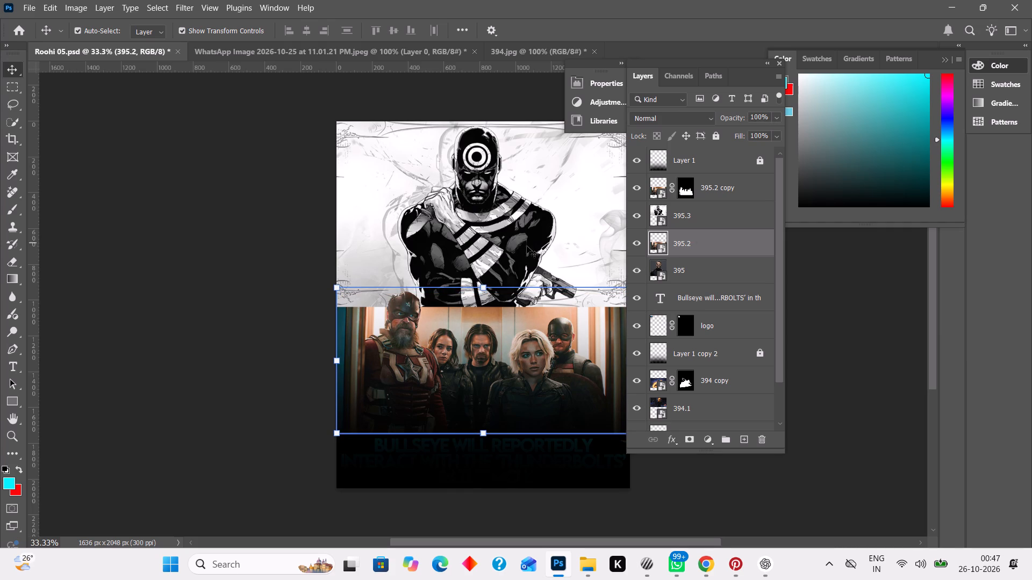
click(243, 299)
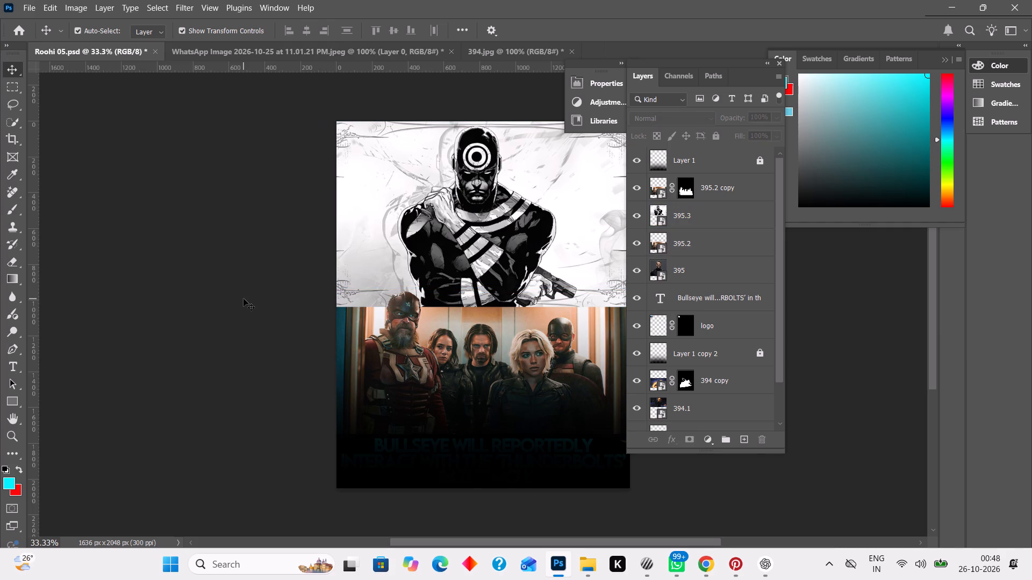
Raise the masked Thunderbolts cutout (395.2 copy) by another ten small nudges over the Bullseye artwork.
click(416, 373)
key(Up)
key(Up)
key(Up)
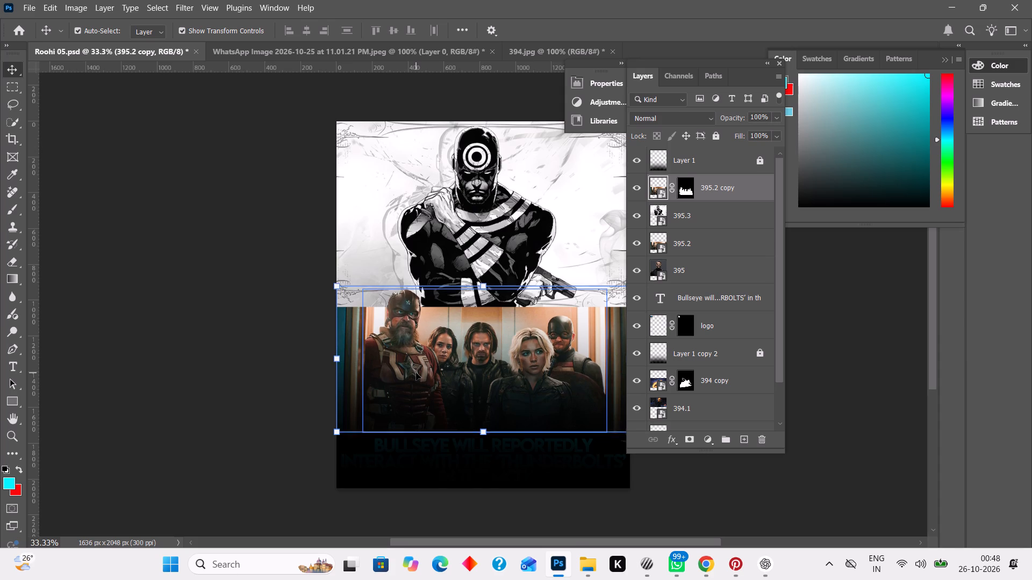
key(Up)
key(Up)
key(Up)
key(Up)
key(Up)
key(Up)
key(Up)
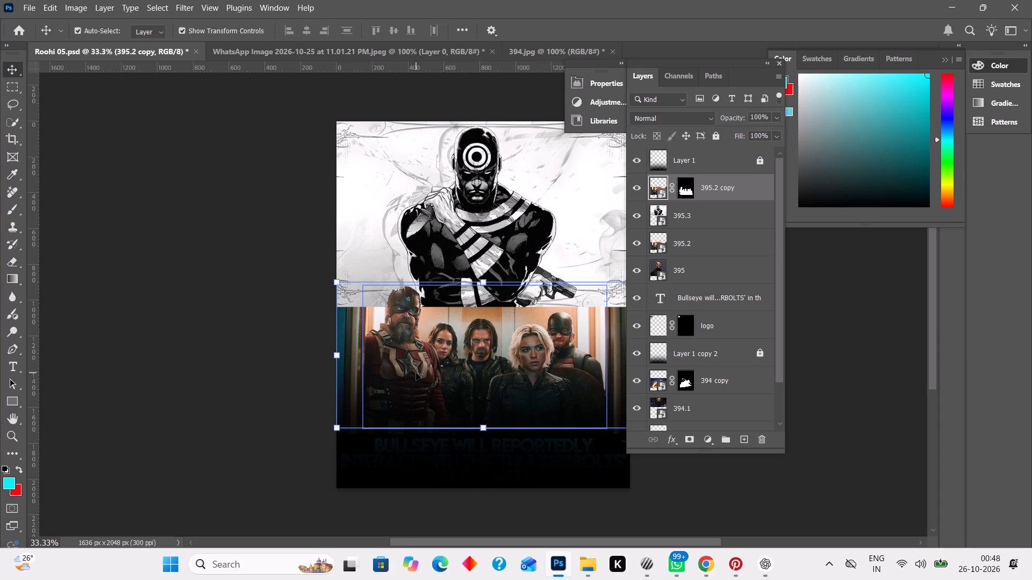
Raise layer 395.2 by another ten small nudges to match the cutout, and deselect it.
click(696, 245)
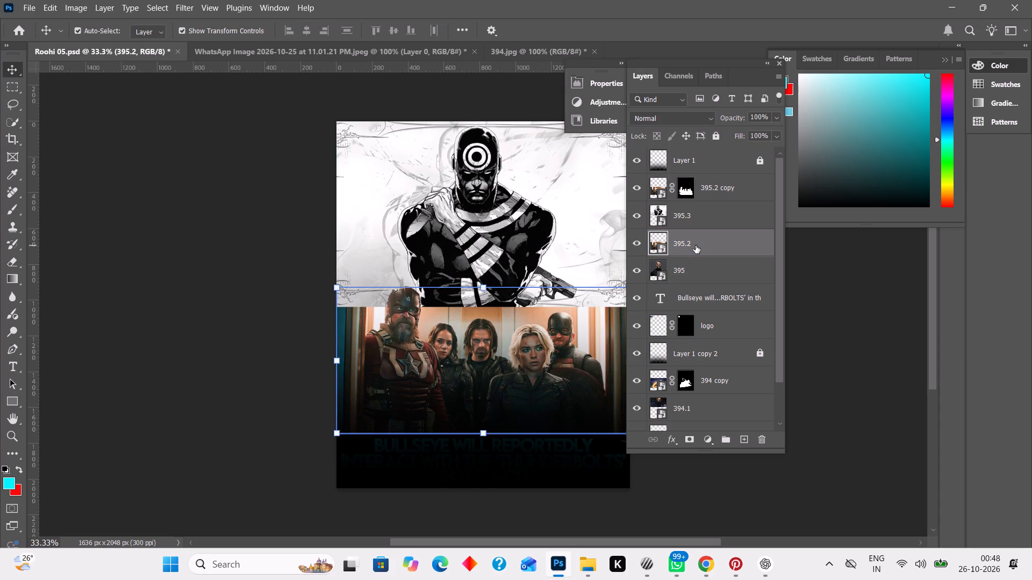
key(Up)
key(Up)
key(Up)
key(Up)
key(Up)
key(Up)
key(Up)
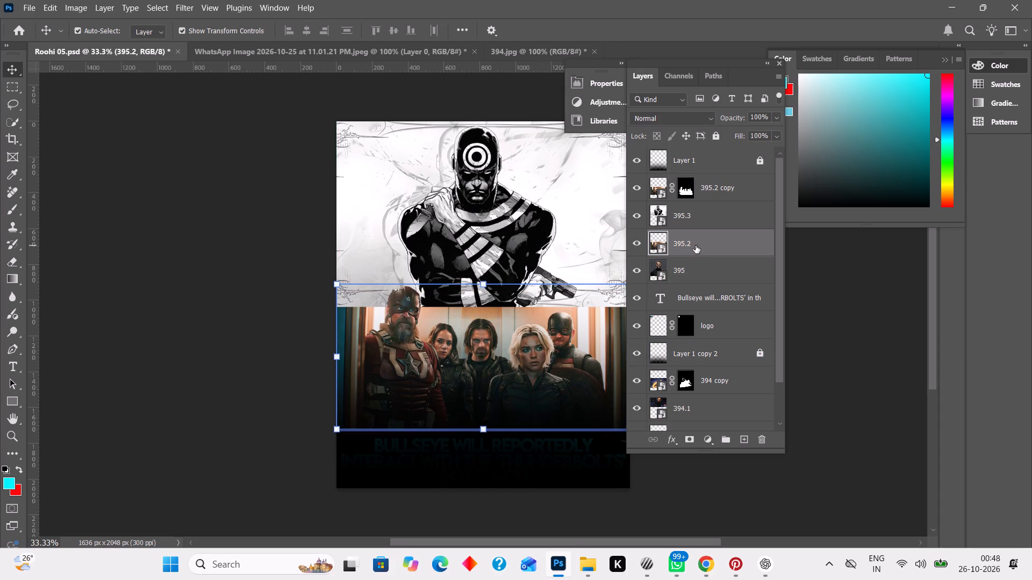
key(Up)
key(Up)
key(Up)
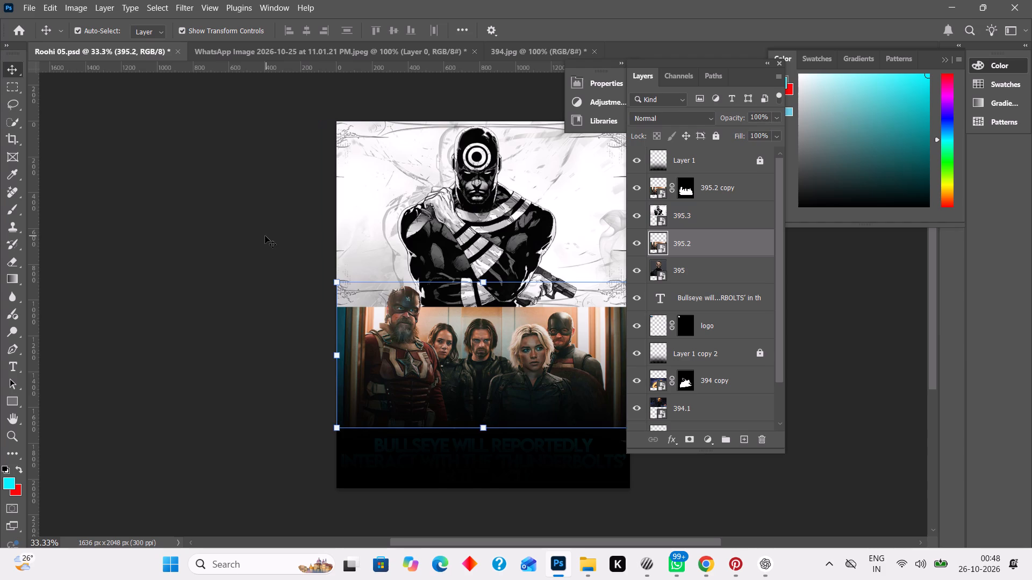
click(265, 236)
click(265, 236)
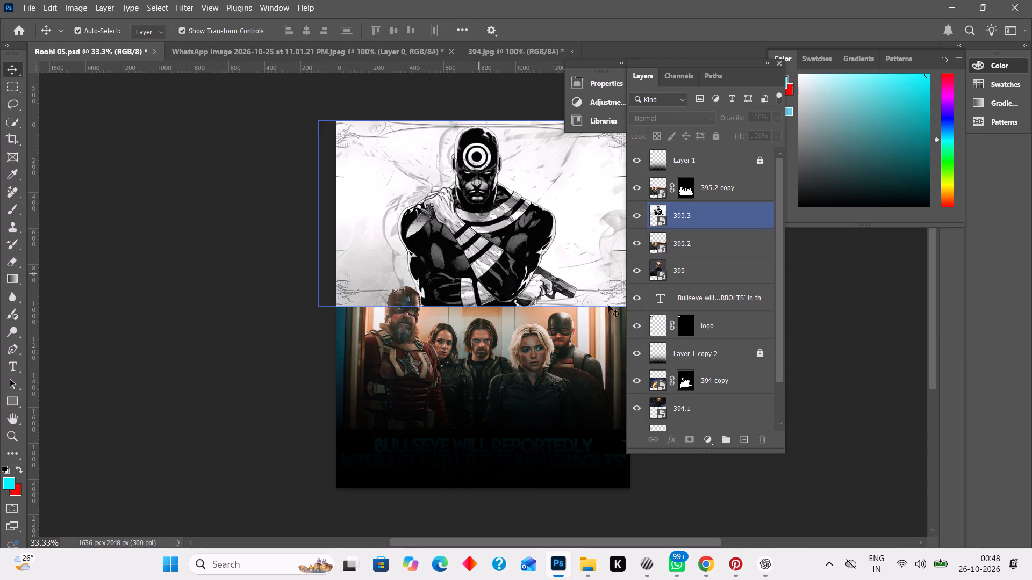
Bring the Bullseye headline text layer to the top of the stack, above the gradient Layer 1.
drag(705, 295, 716, 172)
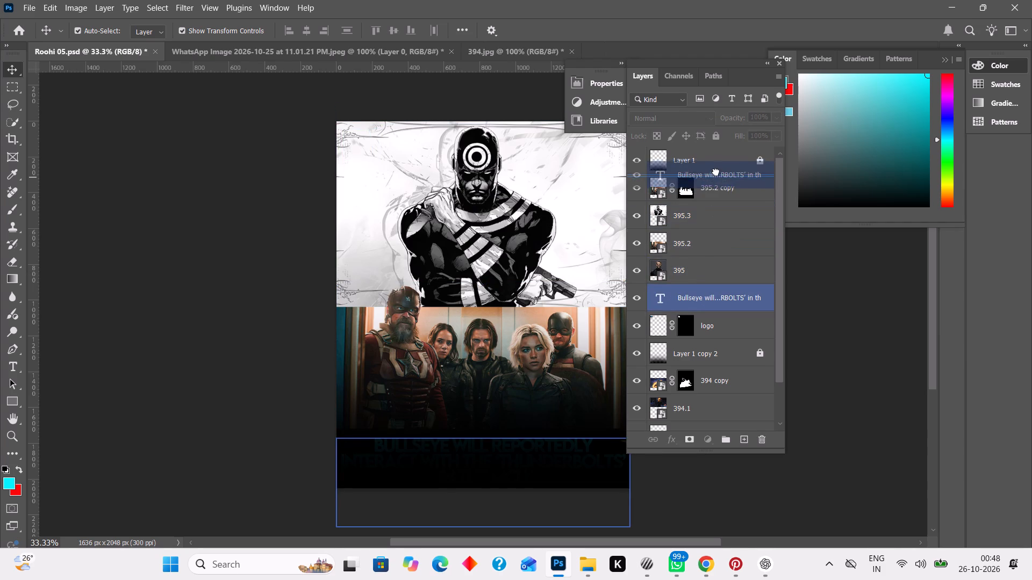
drag(716, 172, 716, 172)
drag(716, 188, 715, 155)
click(912, 320)
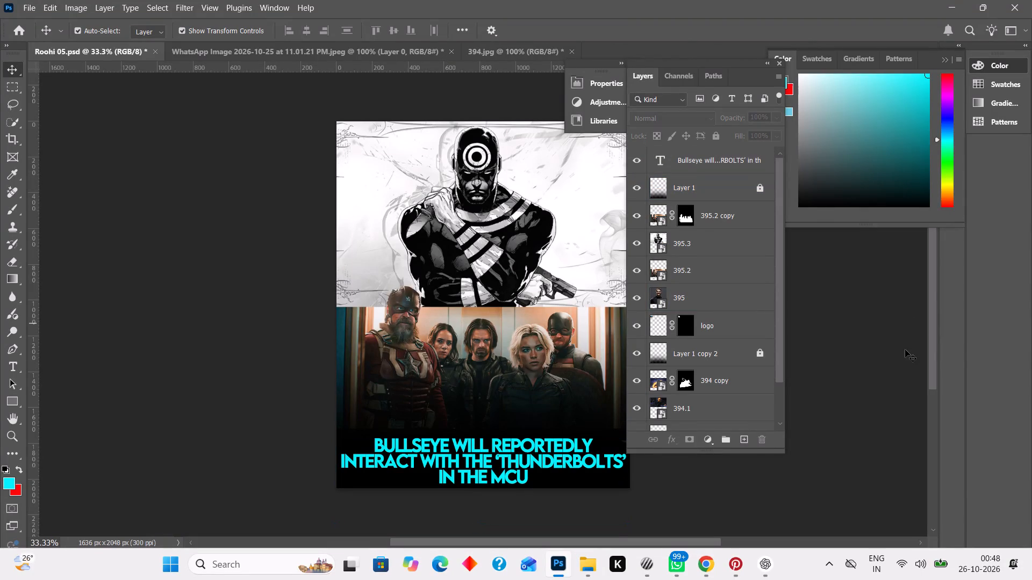
Move the headline text up slightly, by three small nudges.
click(530, 468)
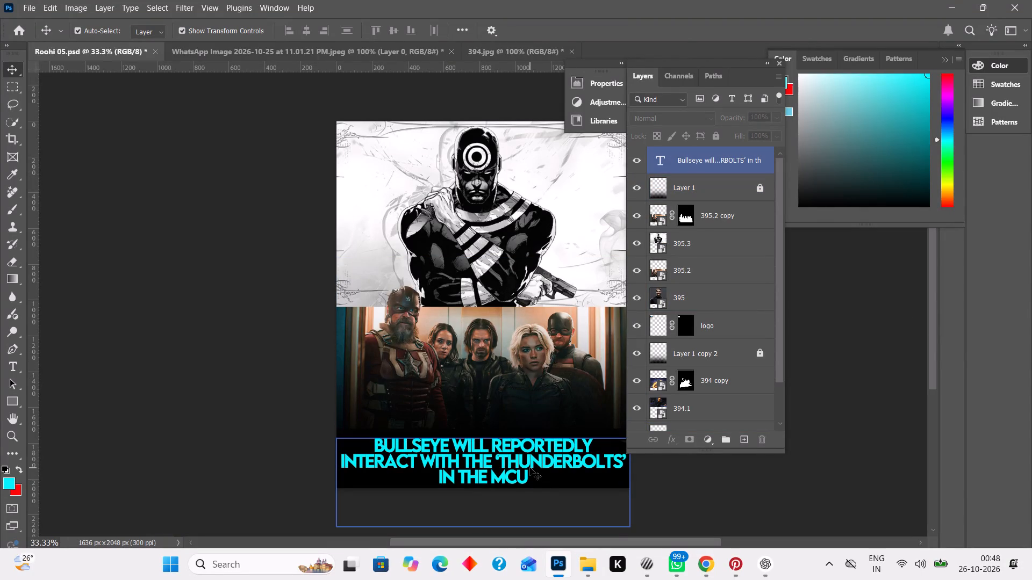
key(Up)
key(Up)
key(Up)
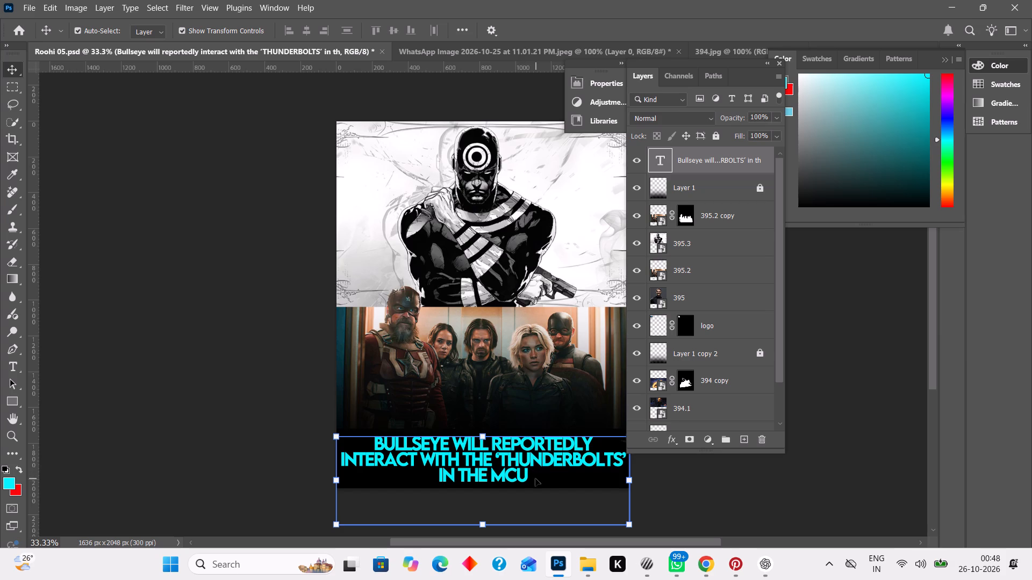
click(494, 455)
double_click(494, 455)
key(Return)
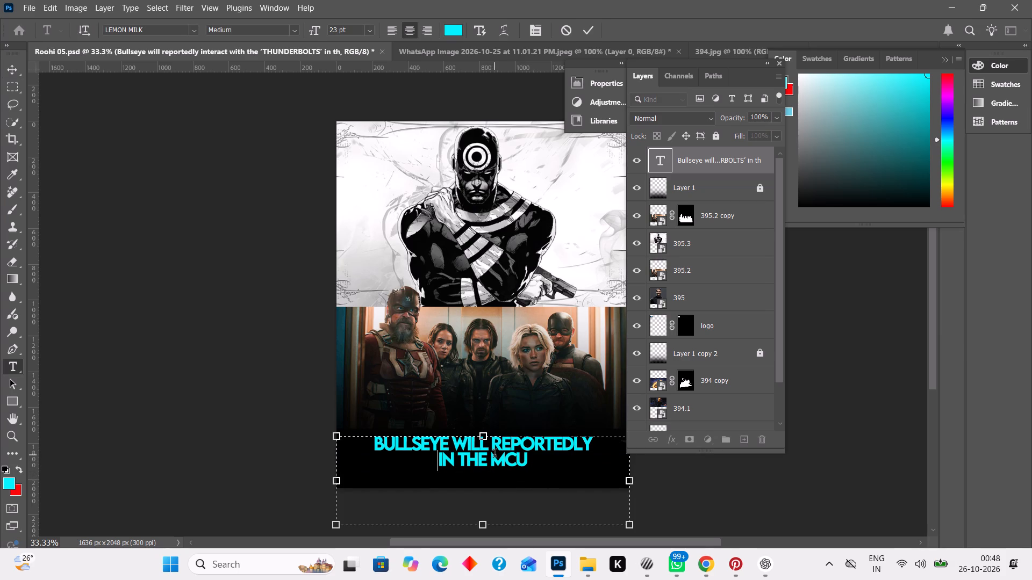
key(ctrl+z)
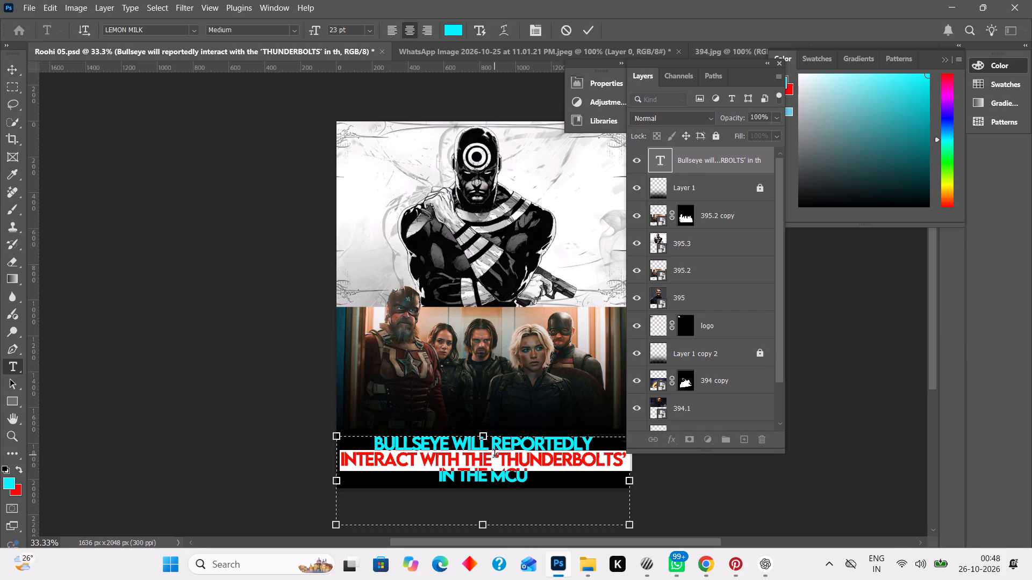
Insert a line break before ‘THUNDERBOLTS’ in the headline so it starts the third line with IN THE MCU.
click(499, 460)
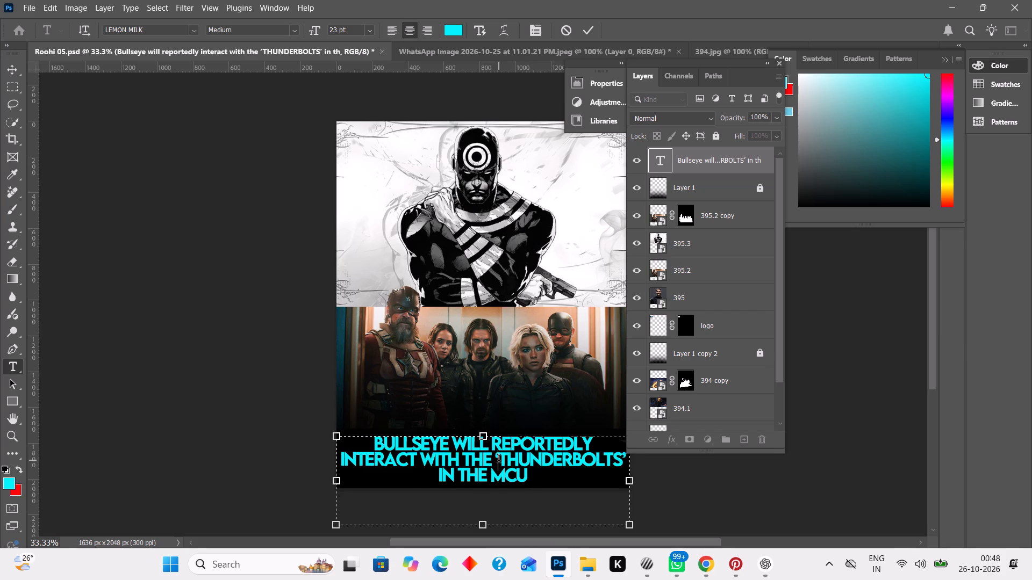
click(497, 455)
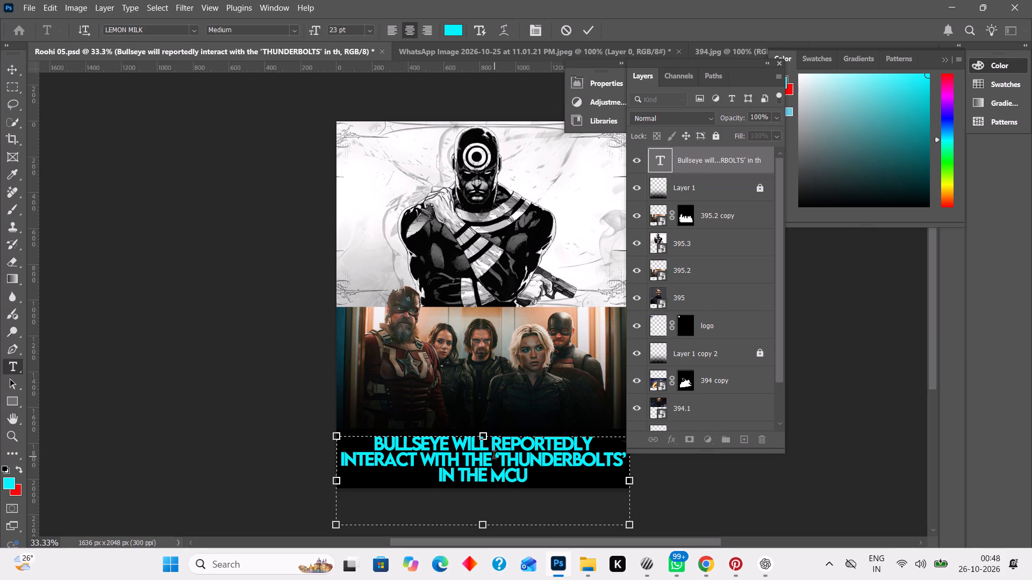
click(494, 456)
key(Return)
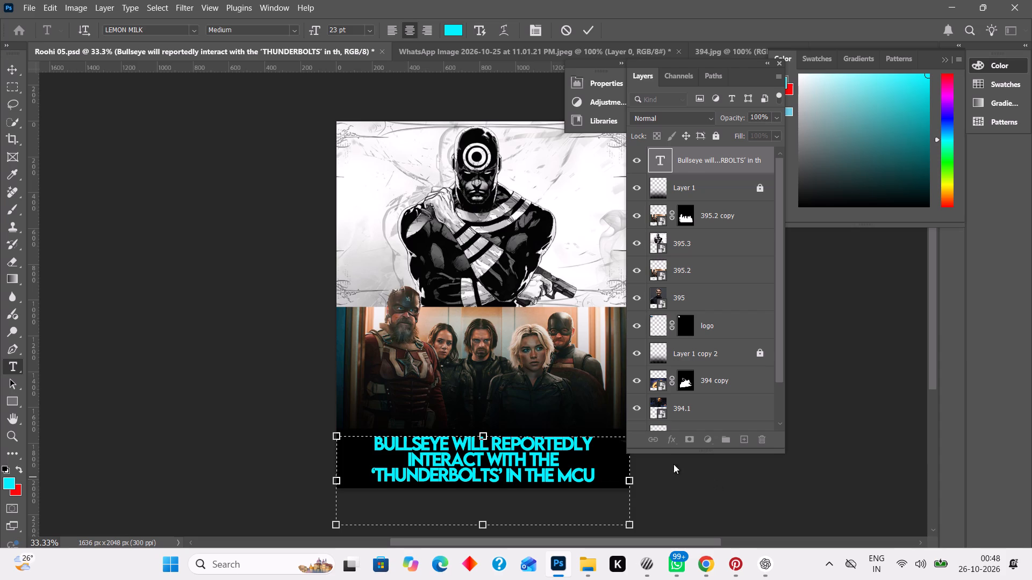
Recolour the headline's middle line, INTERACT WITH THE, to white and commit the text edit.
click(408, 461)
drag(408, 461, 548, 463)
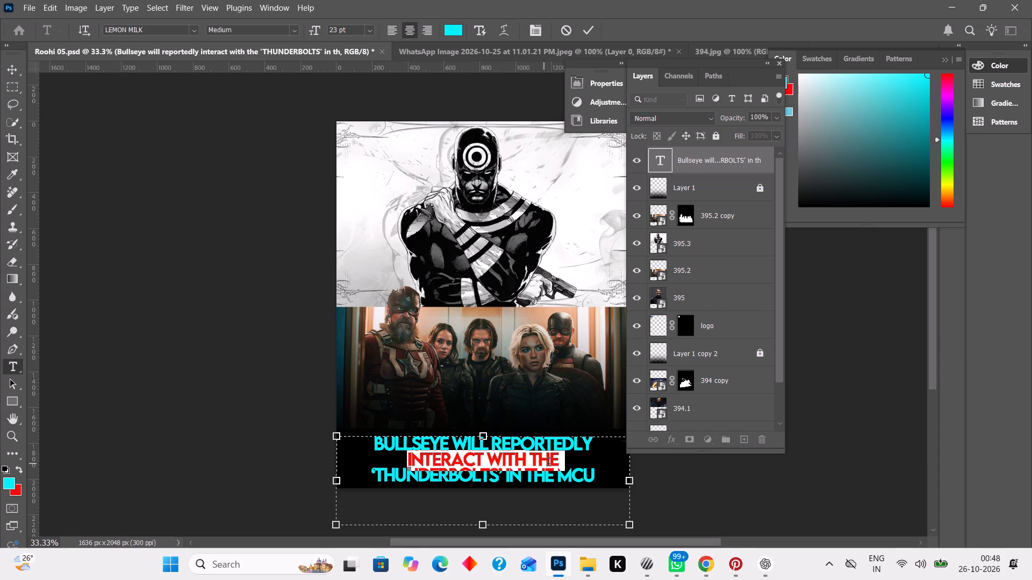
drag(548, 463, 549, 463)
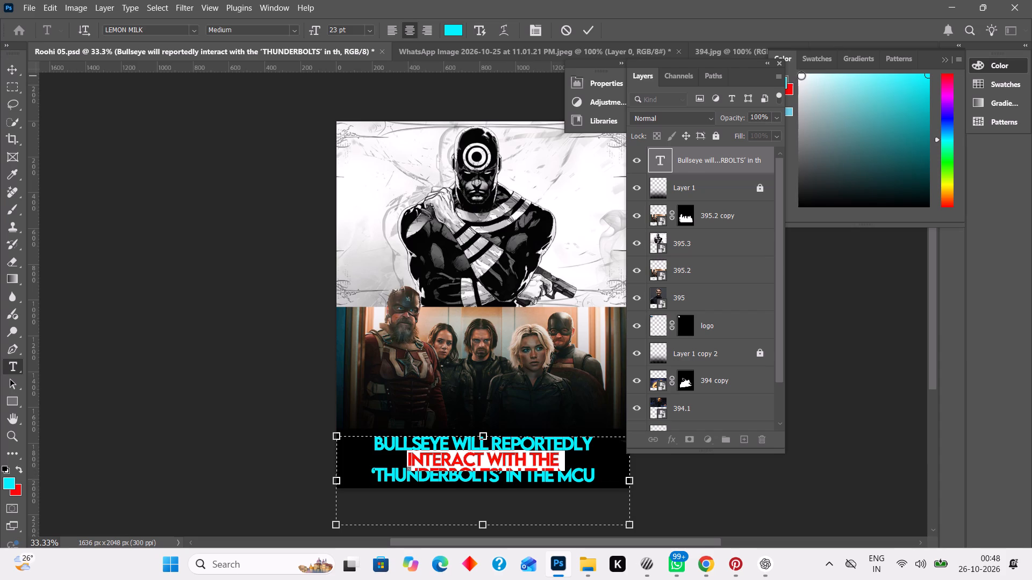
click(800, 75)
click(887, 279)
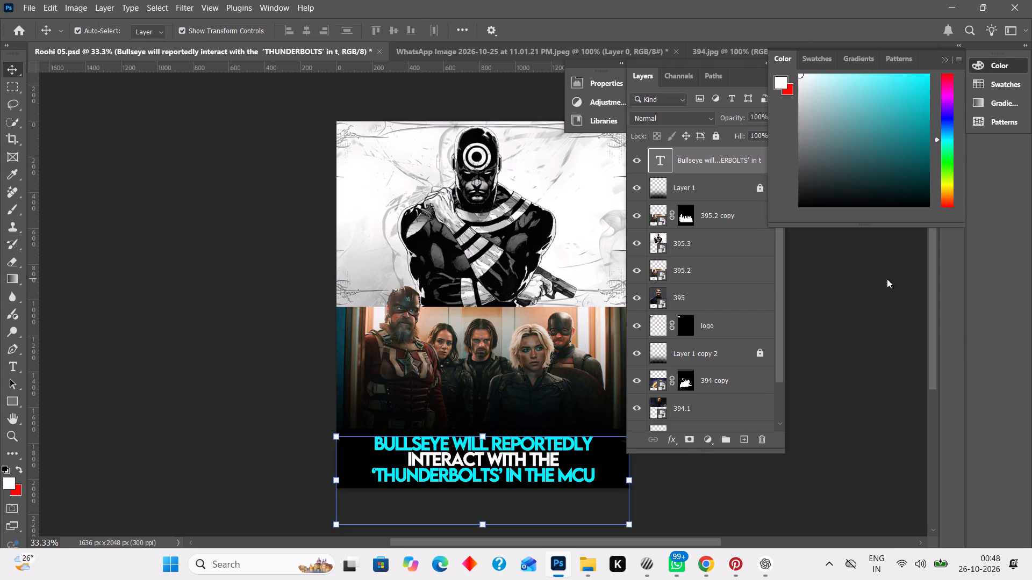
Recolour the word ‘THUNDERBOLTS’, including its quotation marks, in the headline's third line to bright yellow and commit the text edit.
double_click(502, 471)
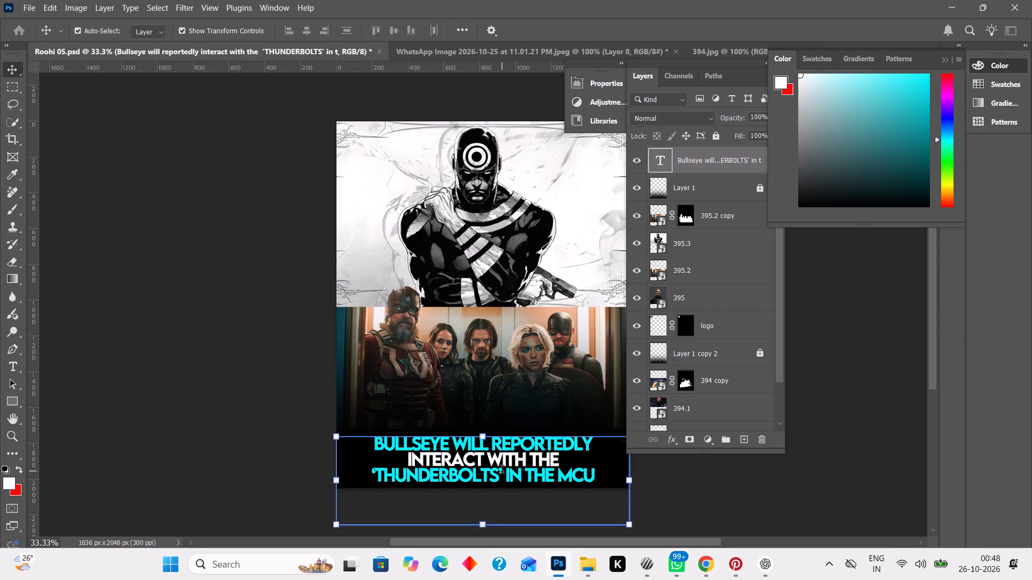
drag(502, 473, 378, 470)
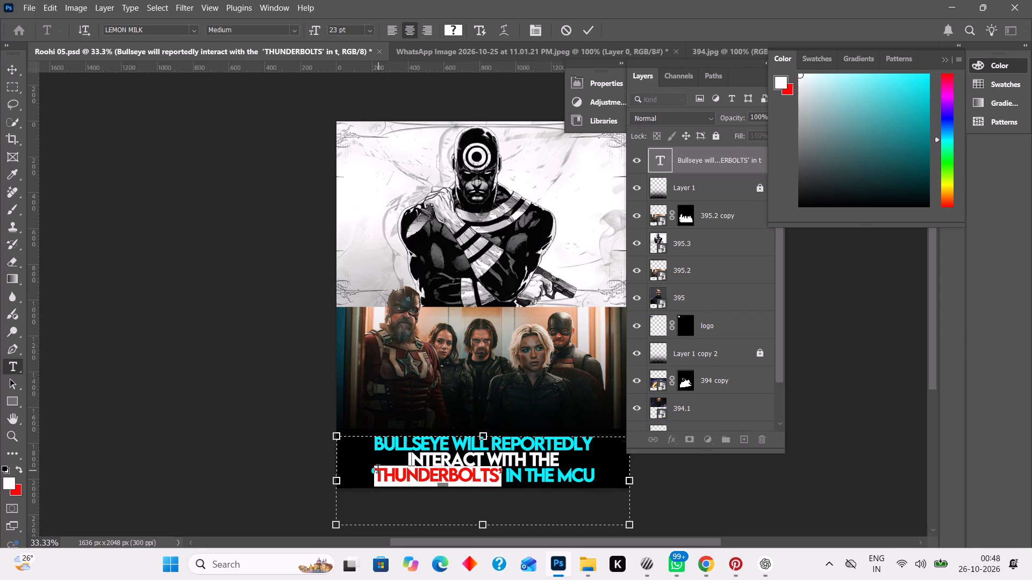
drag(378, 470, 377, 470)
drag(369, 474, 503, 465)
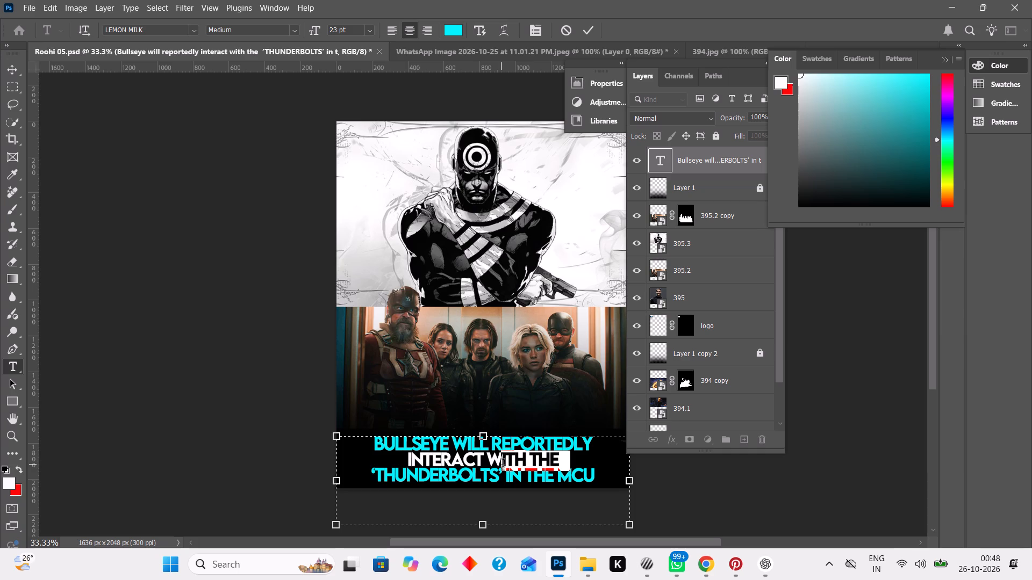
drag(503, 465, 505, 472)
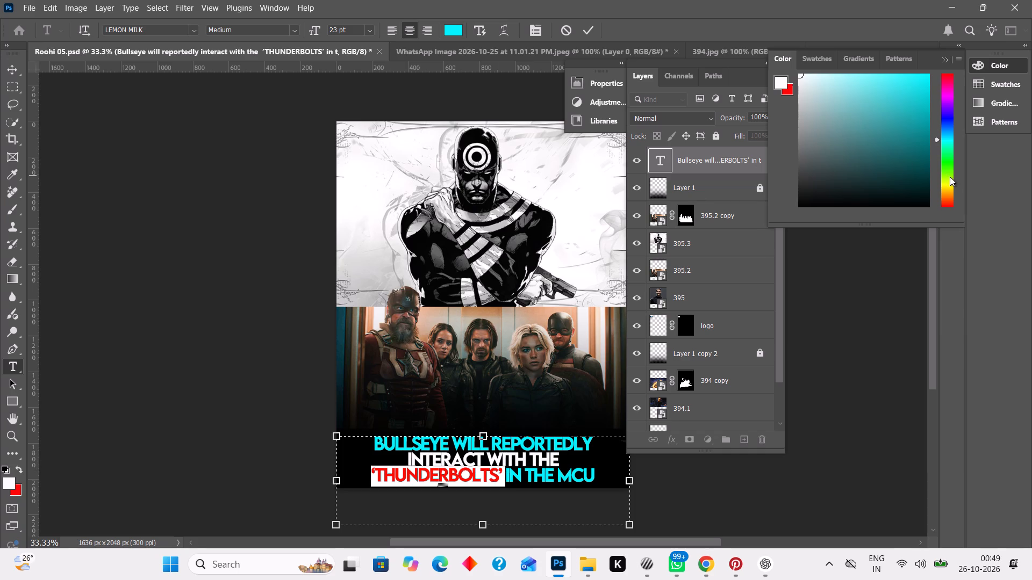
click(951, 182)
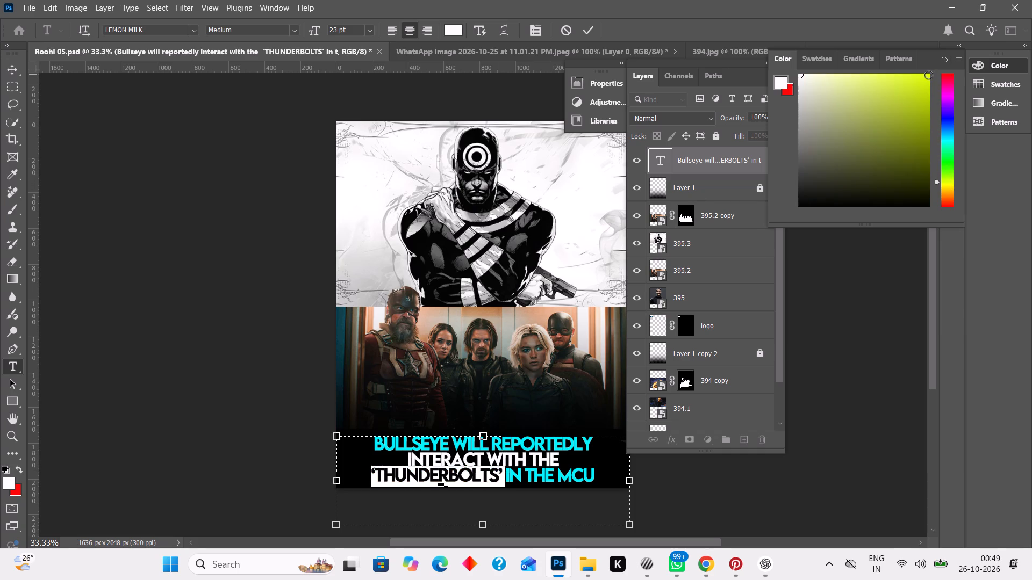
click(928, 75)
click(821, 380)
click(821, 380)
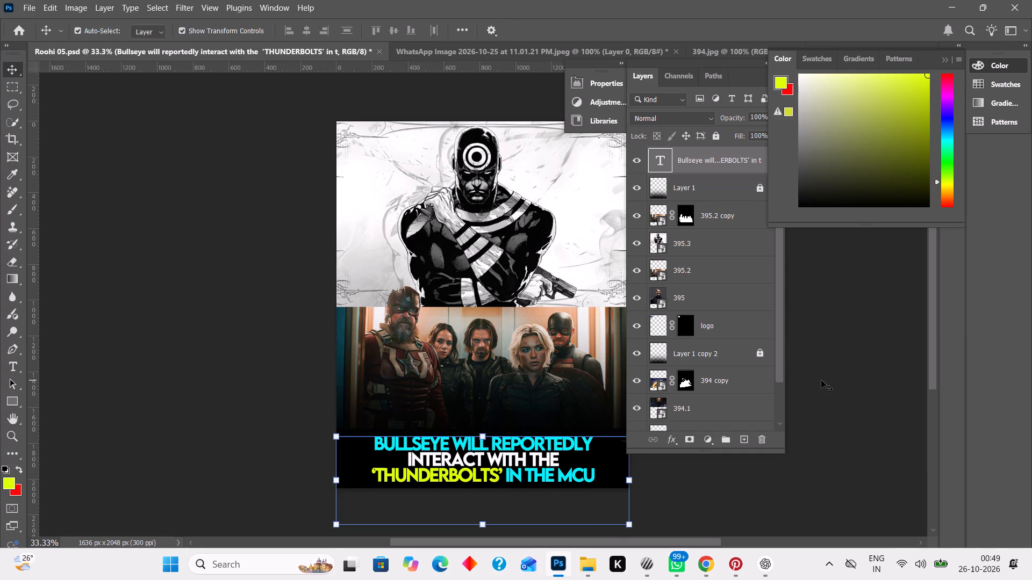
Recolour the headline's first line, BULLSEYE WILL REPORTEDLY, to pure red and commit the text edit.
double_click(374, 445)
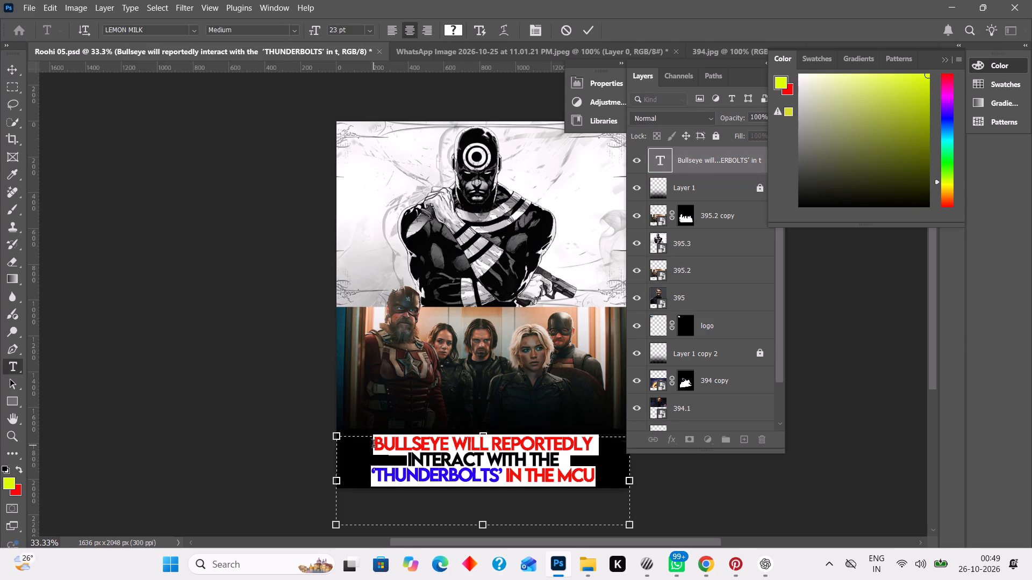
drag(374, 445, 538, 448)
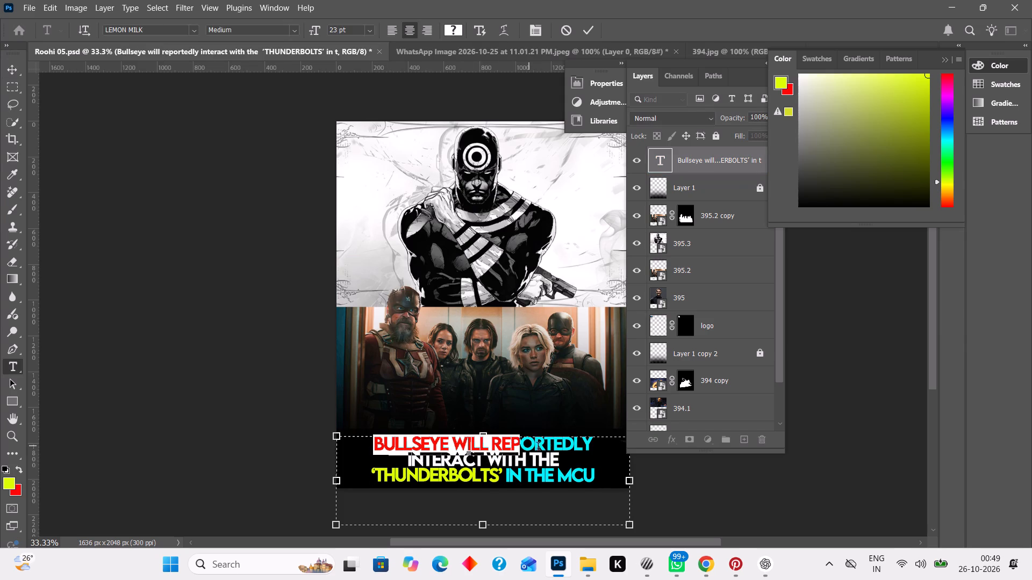
drag(538, 448, 650, 445)
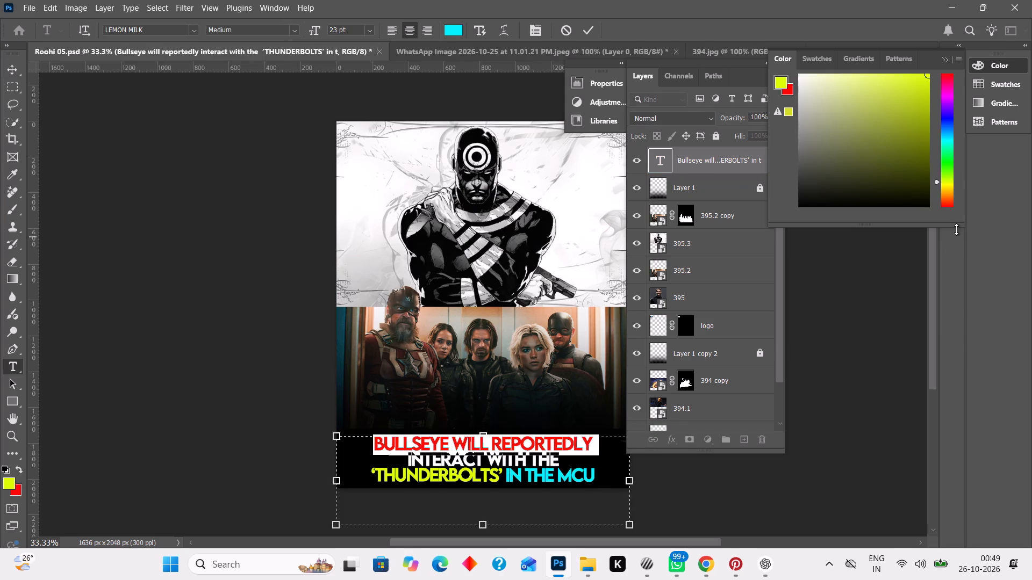
click(953, 205)
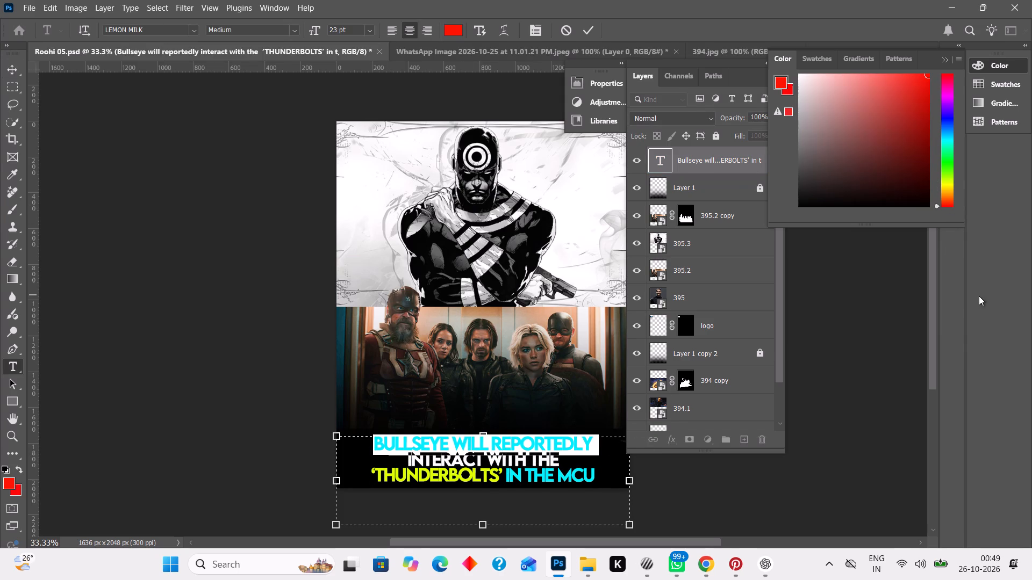
click(843, 355)
click(843, 355)
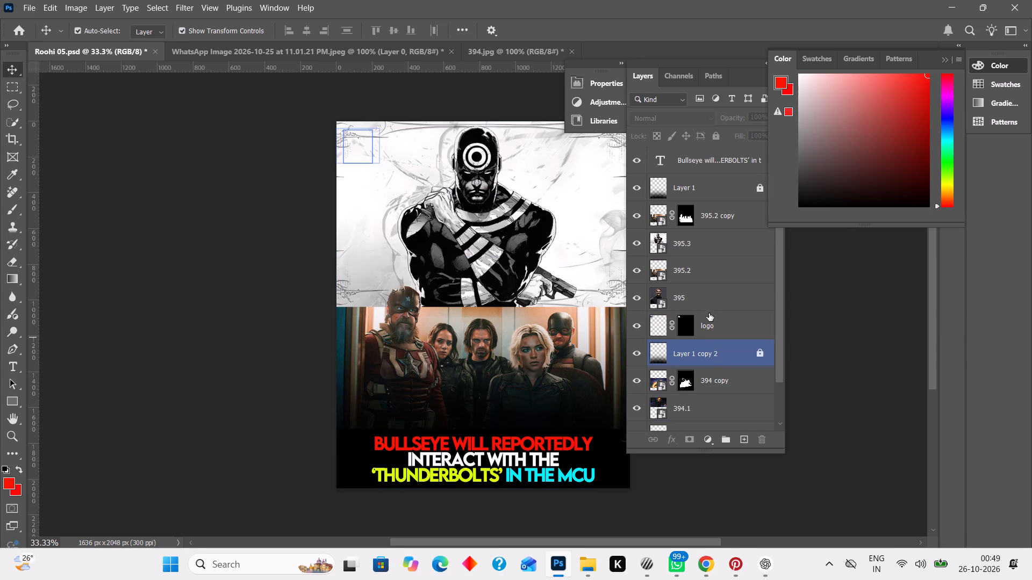
Move the logo layer up the stack so it sits directly below the headline text and above Layer 1.
drag(714, 325, 700, 171)
click(893, 284)
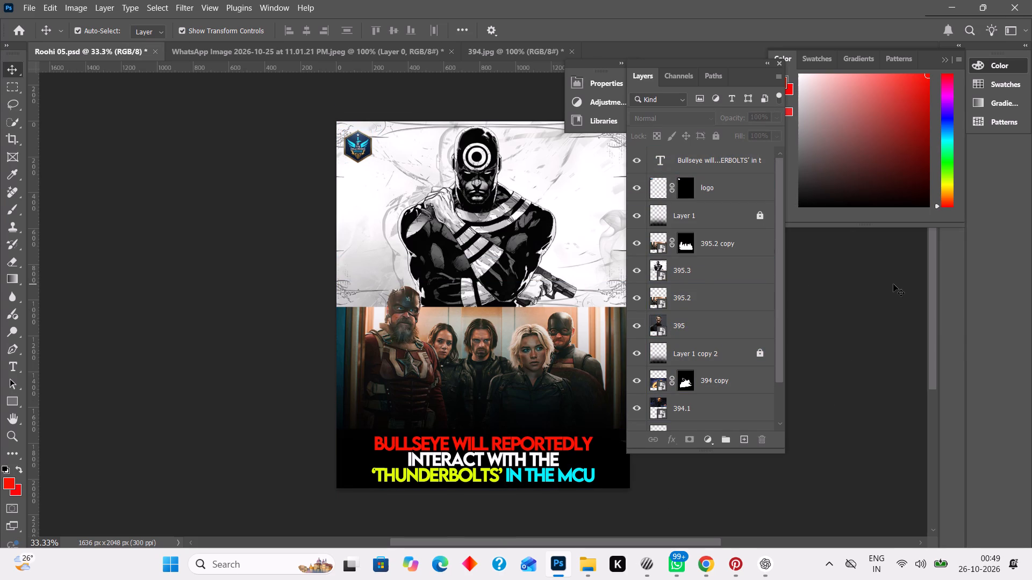
Move the logo on the poster up slightly, by two small nudges, and deselect it.
click(360, 148)
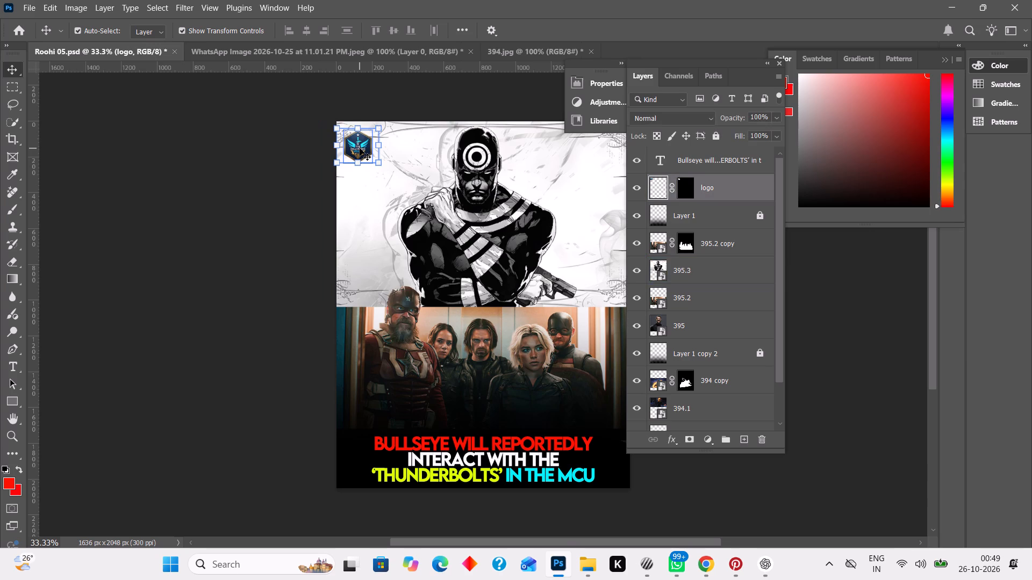
key(Up)
key(Up)
click(216, 135)
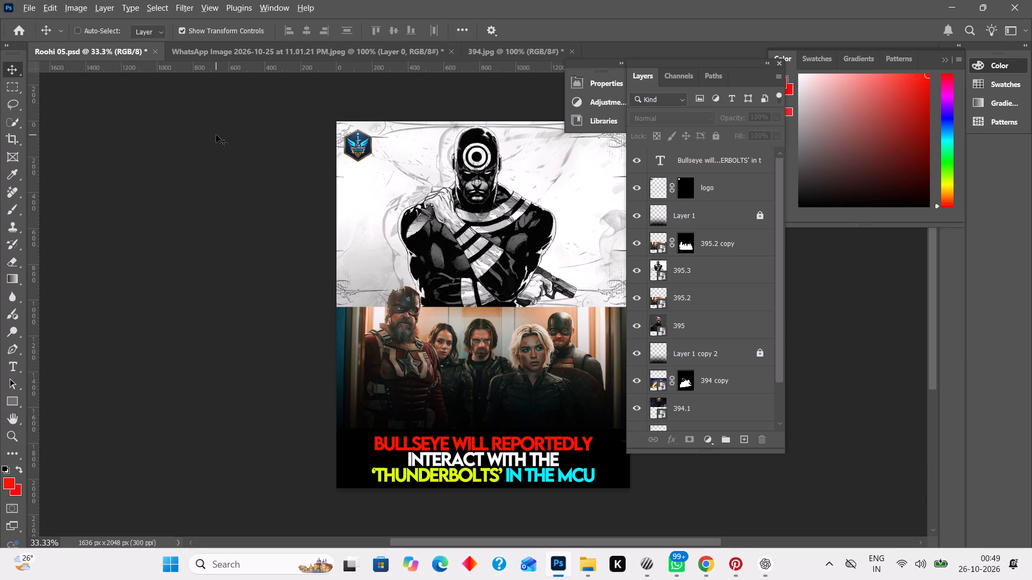
Export the poster as a JPG named 395.4 in the z - Copy folder.
key(ctrl+alt+s)
key(ctrl+alt+s)
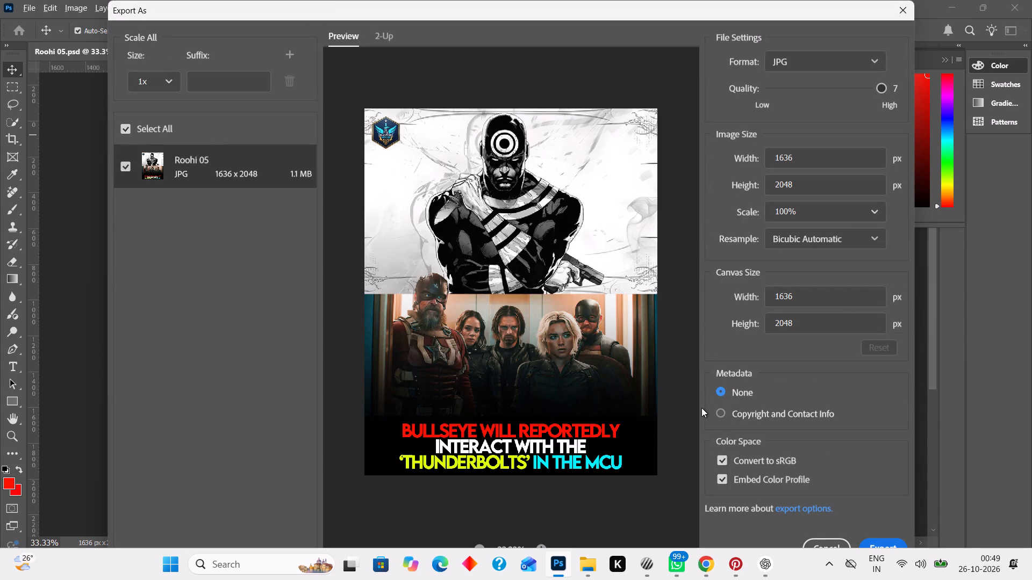
click(886, 543)
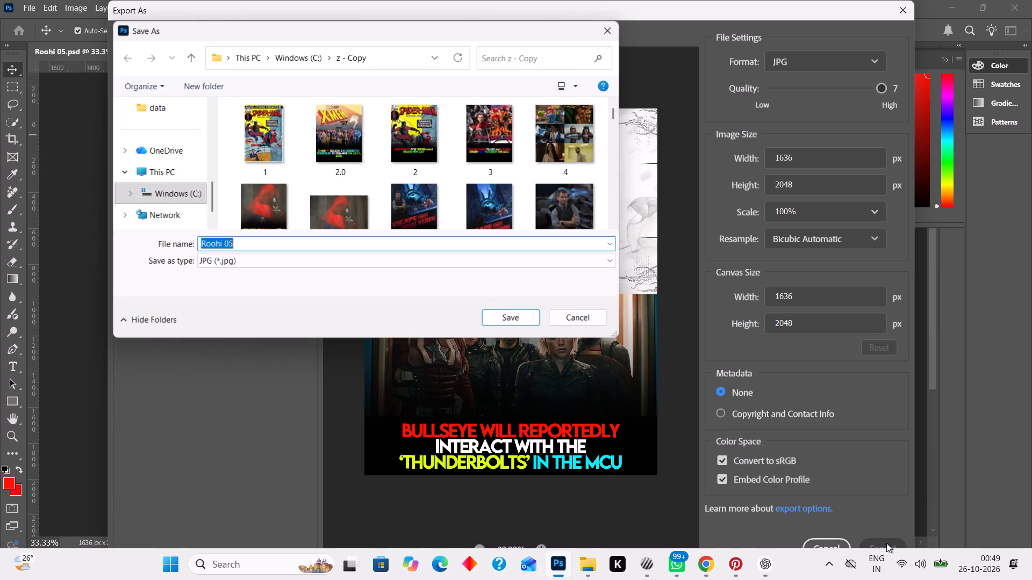
text(395.4)
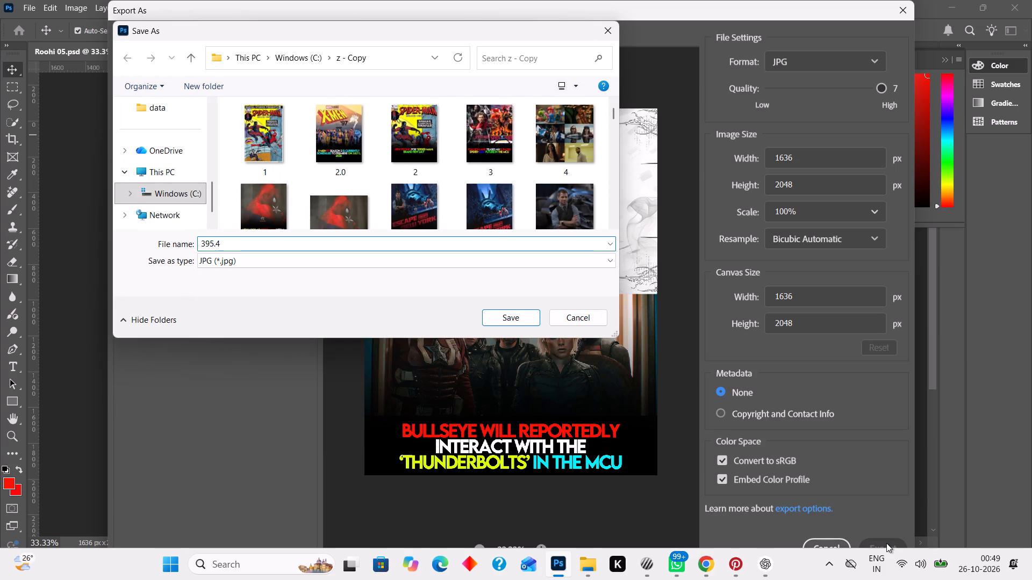
key(Return)
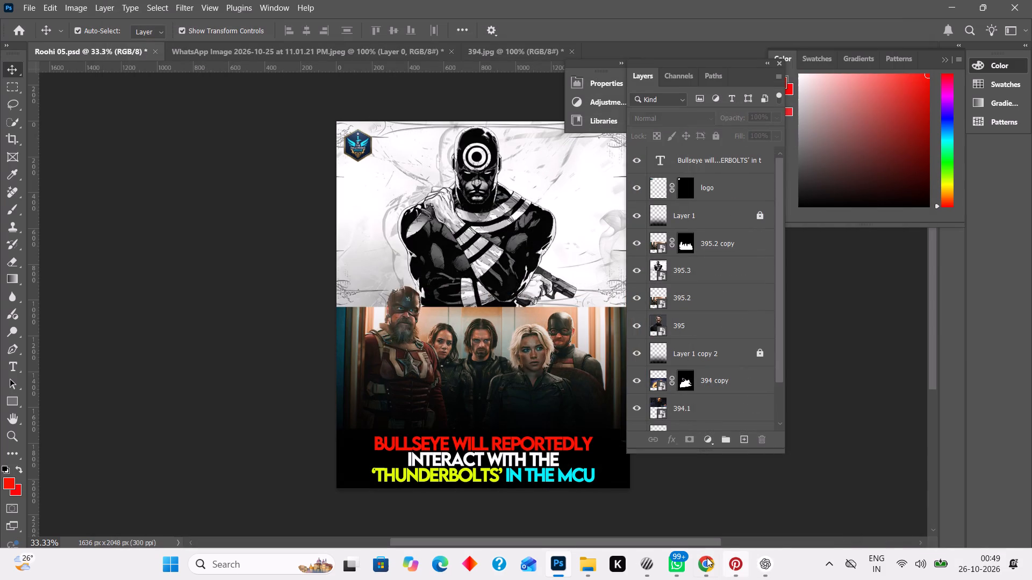
click(707, 557)
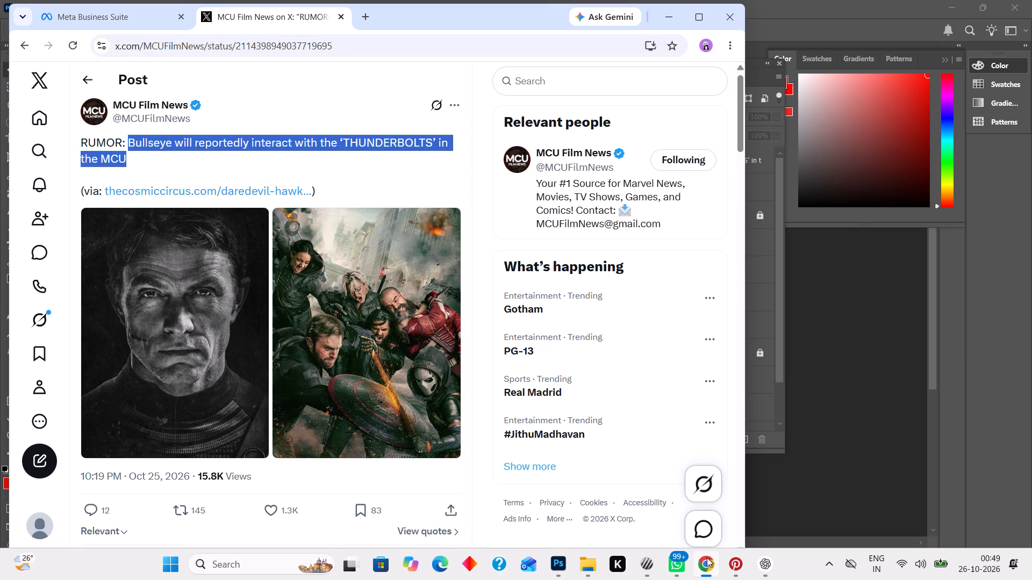
click(761, 560)
click(480, 513)
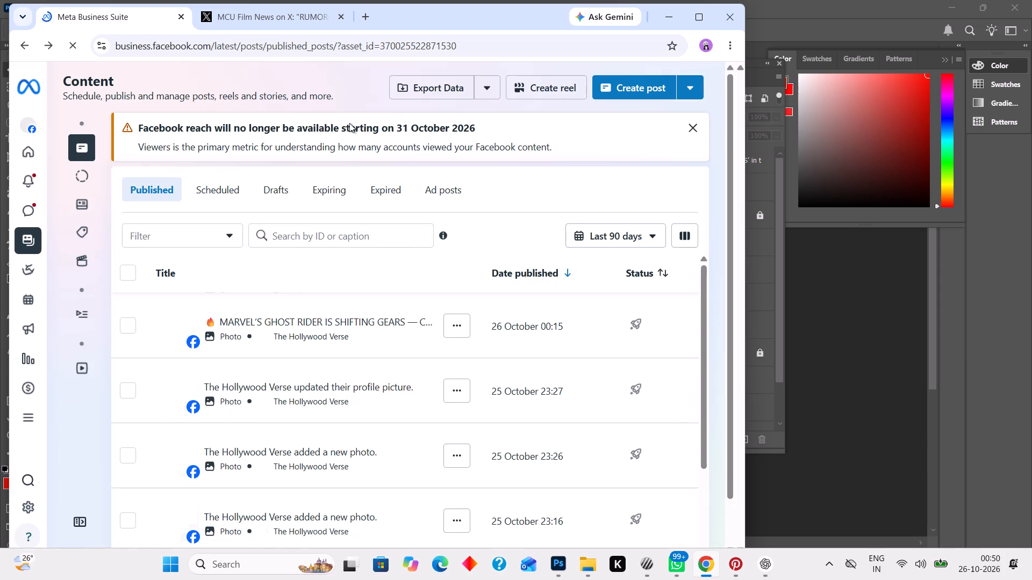
Start a new post for The Hollywood Verse and attach the 395.4 image from the z - Copy folder.
click(648, 85)
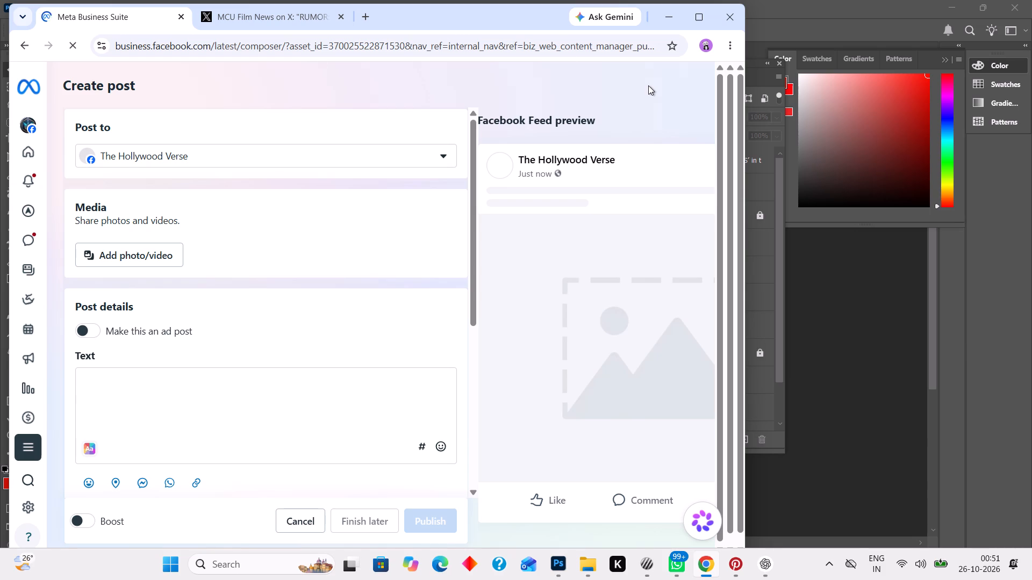
click(121, 248)
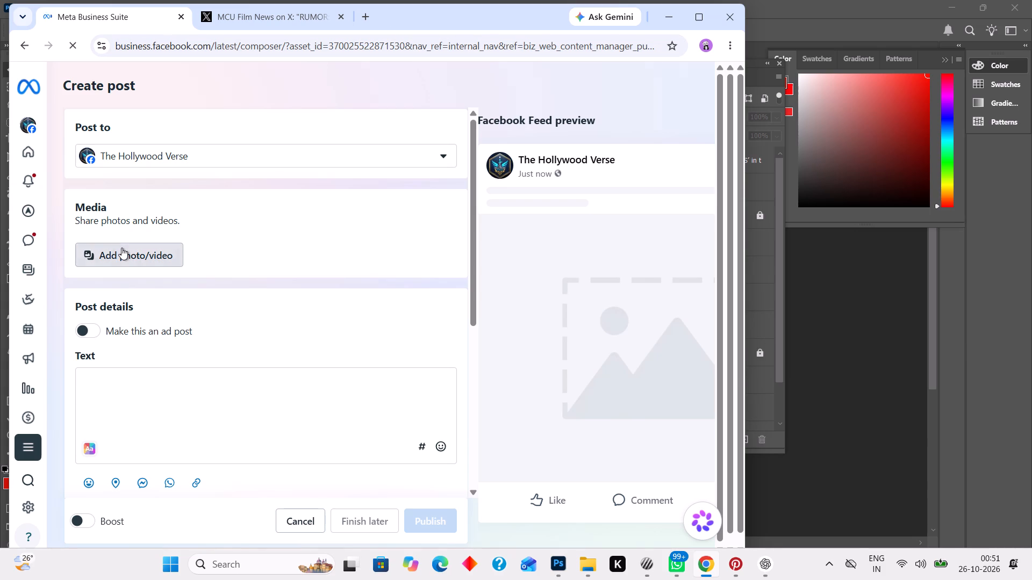
scroll(236, 192, down, 20)
scroll(236, 192, down, 6)
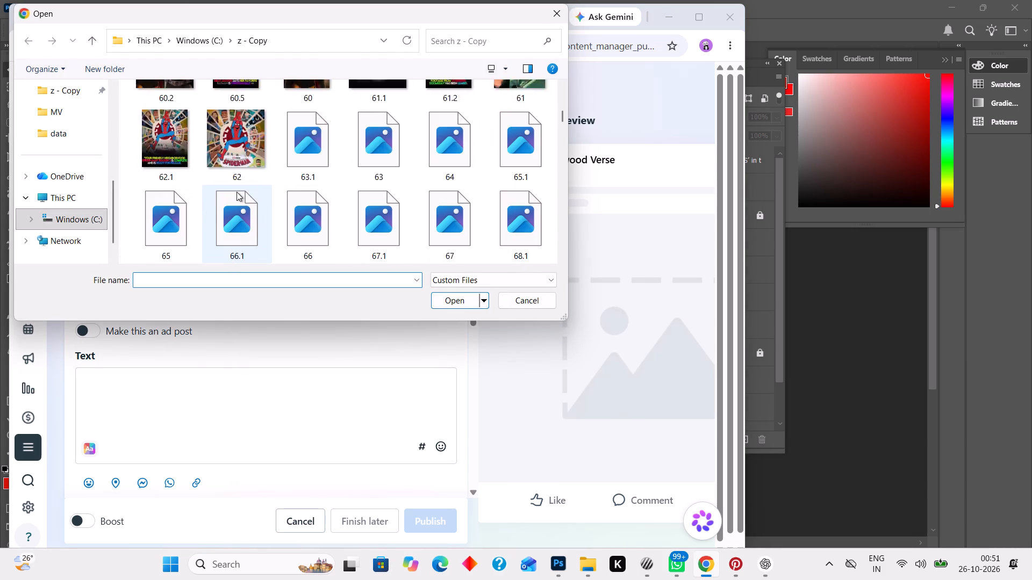
scroll(236, 192, down, 20)
scroll(236, 192, down, 17)
scroll(236, 192, down, 11)
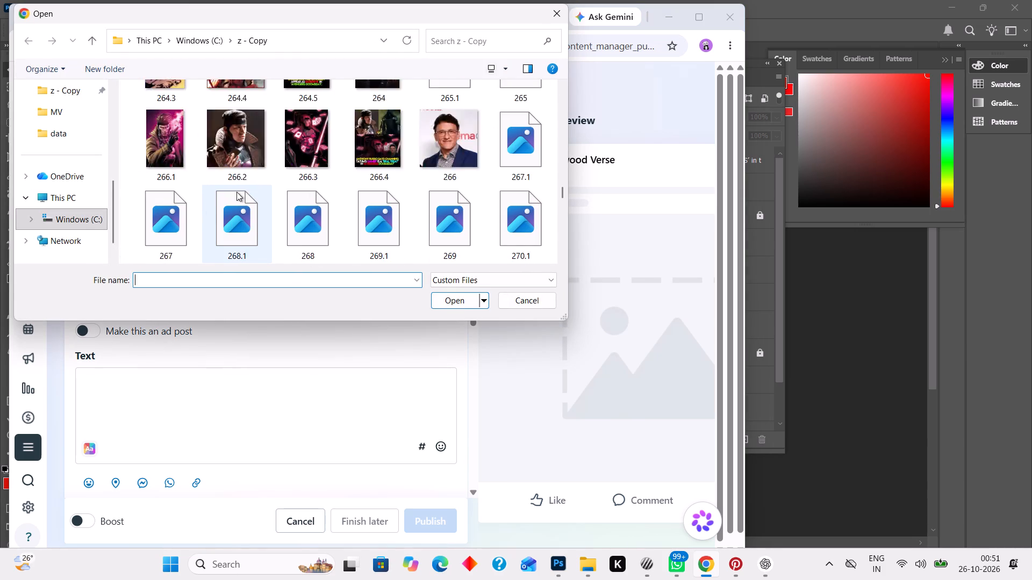
scroll(236, 192, down, 19)
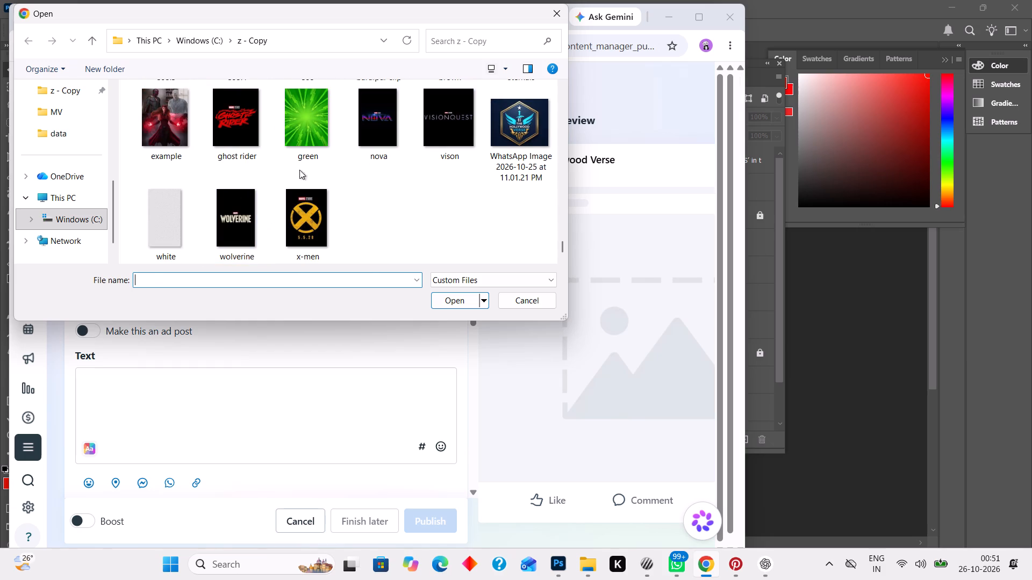
scroll(446, 161, up, 1)
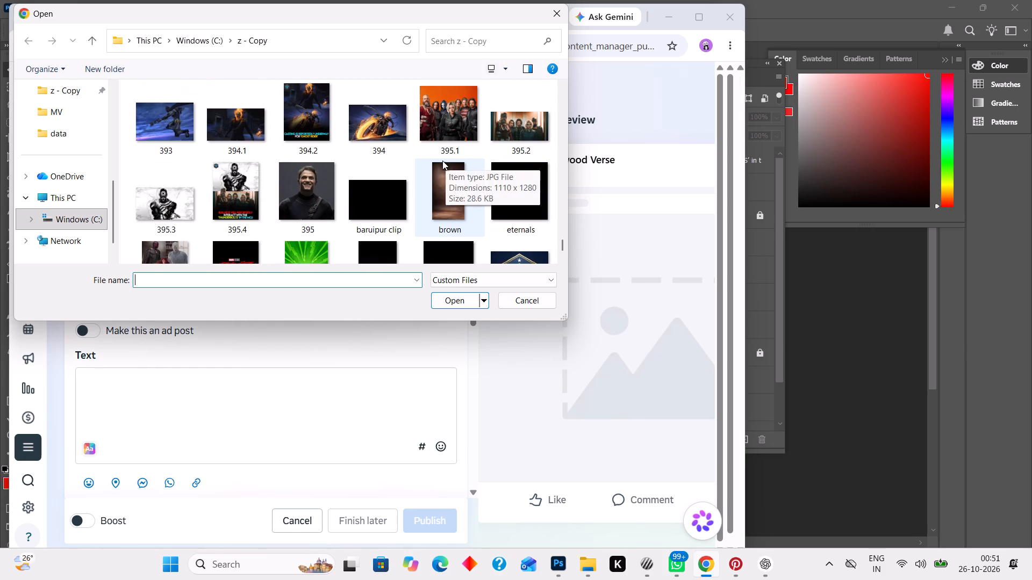
click(241, 187)
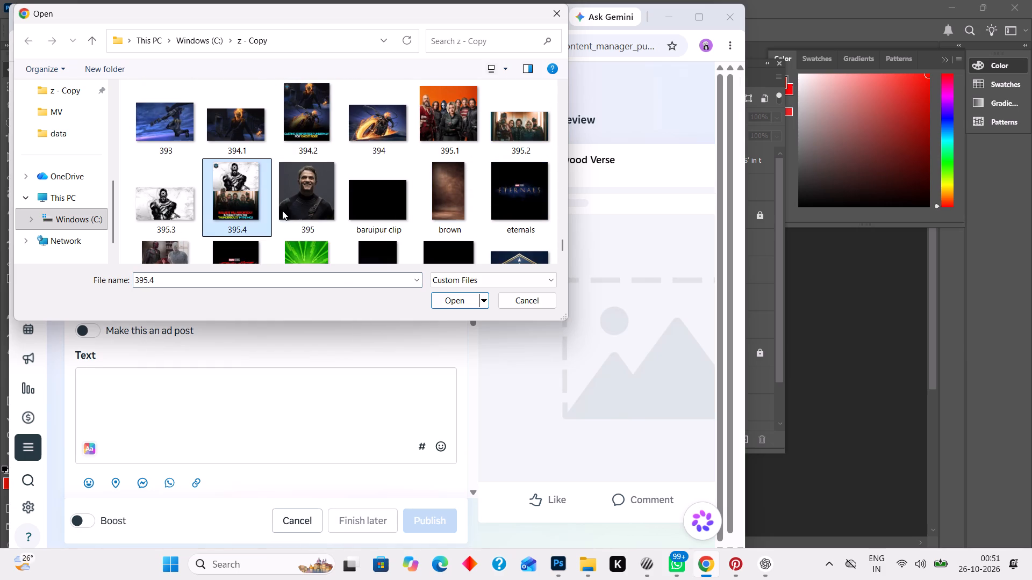
click(446, 293)
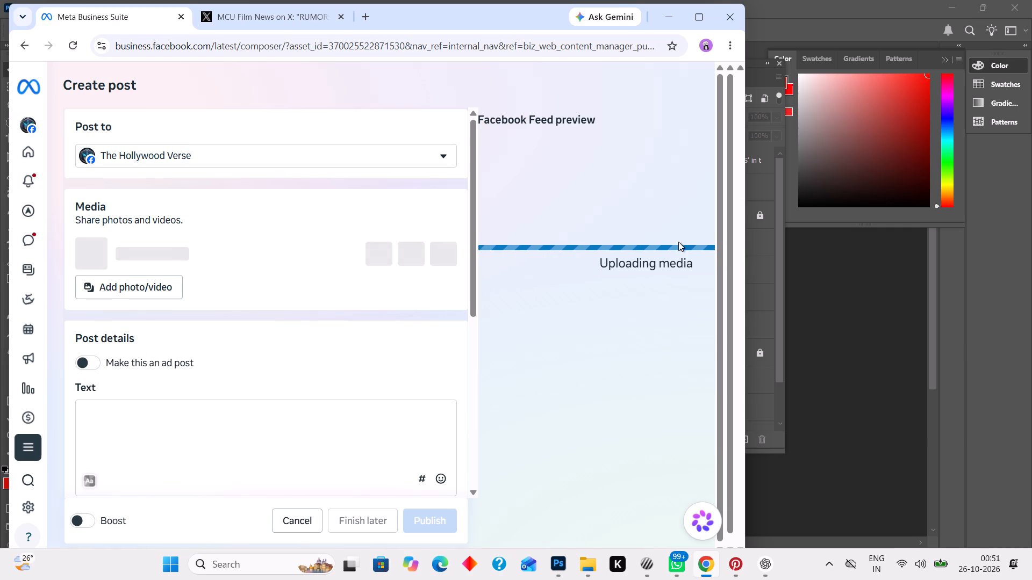
Widen the browser window and paste the copied Bullseye and Thunderbolts text as the post's text.
drag(747, 265, 920, 282)
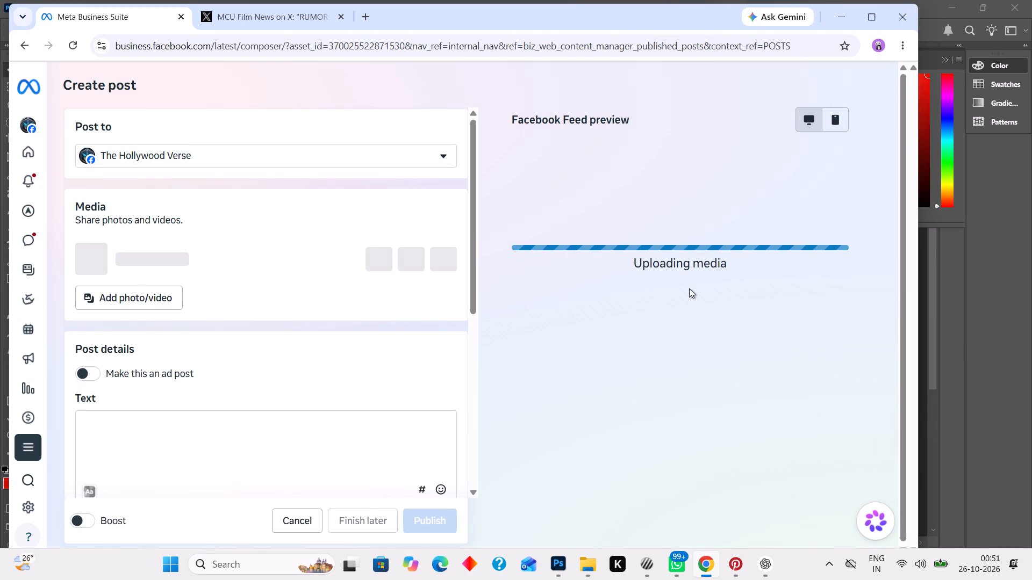
click(318, 447)
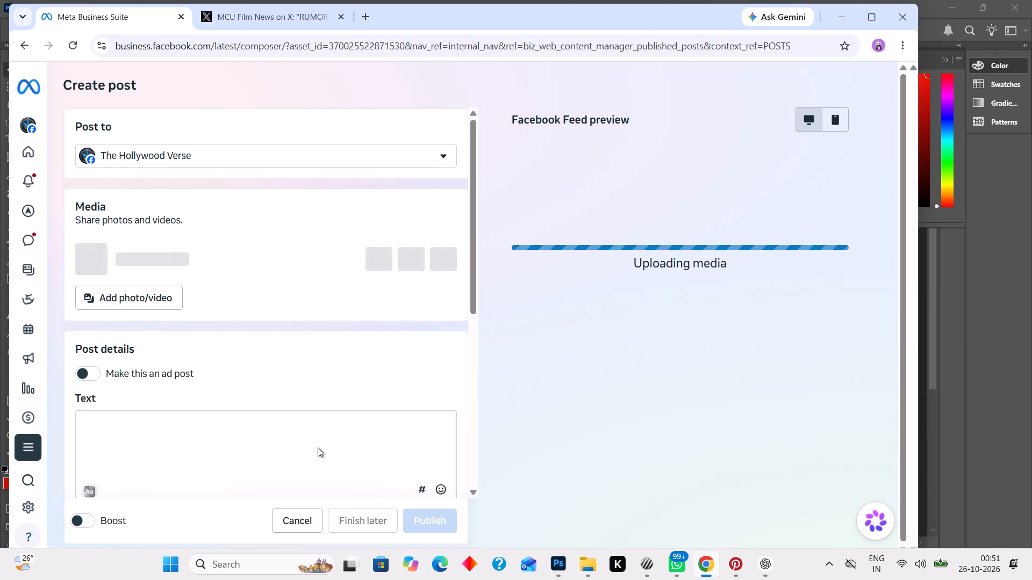
key(ctrl+v)
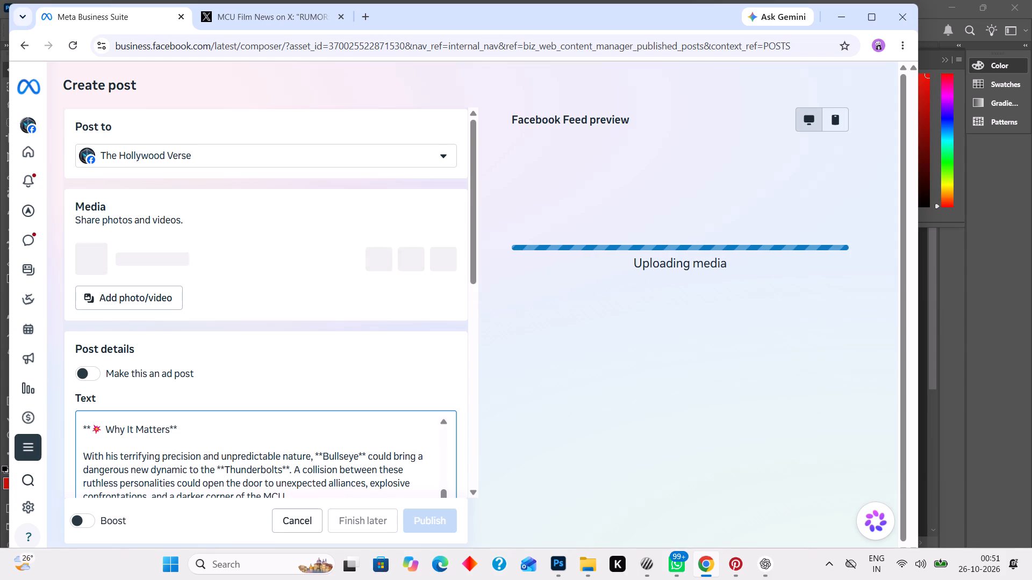
Remove the double asterisks on both sides of the "Why It Matters" heading in the post text.
drag(190, 426, 189, 442)
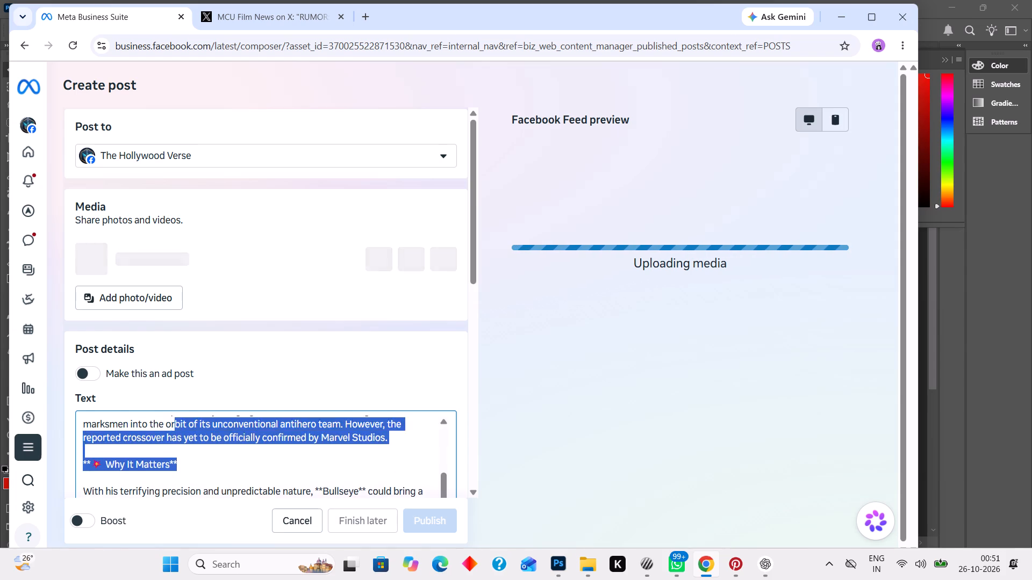
drag(189, 442, 170, 466)
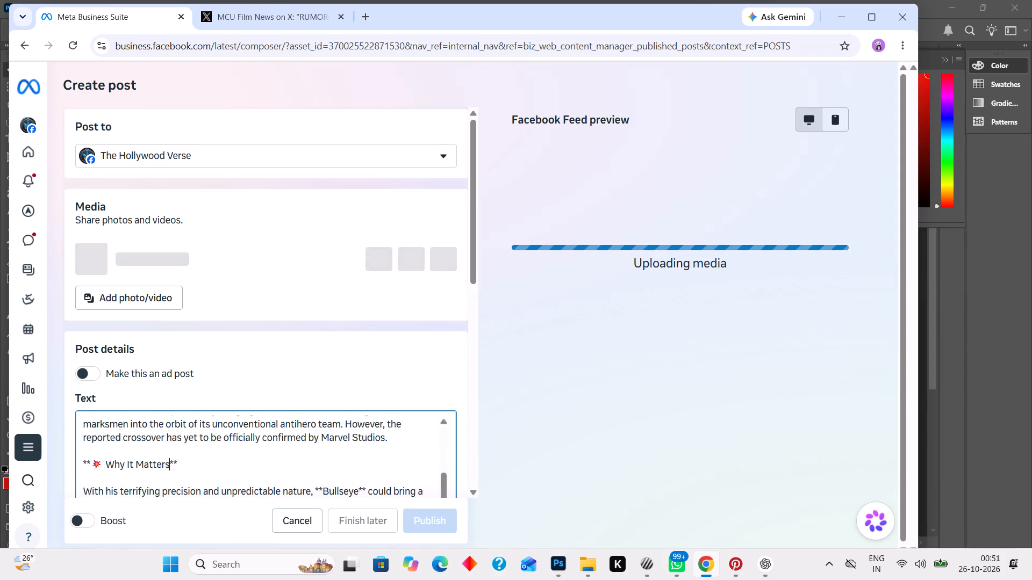
click(185, 466)
key(BackSpace)
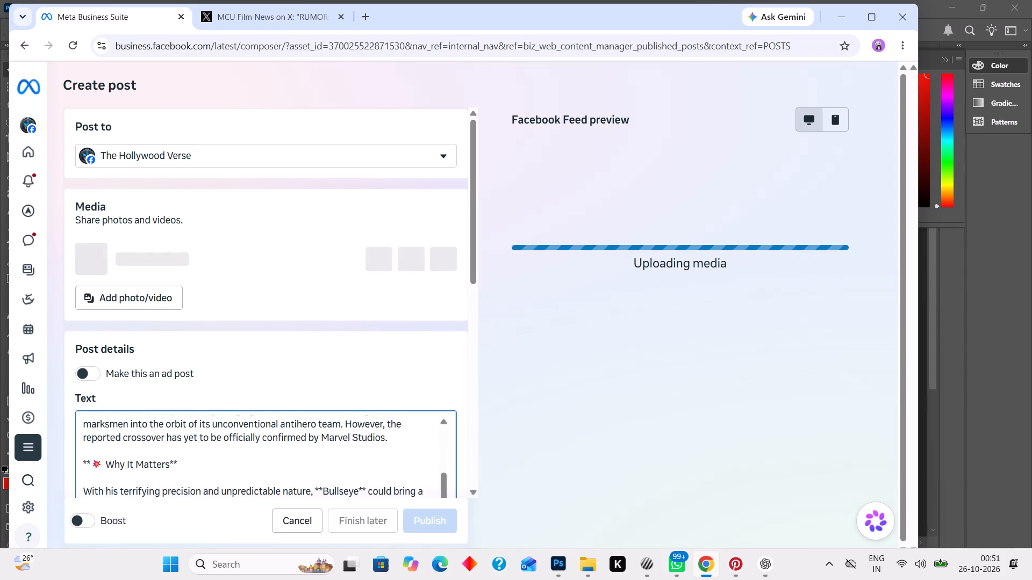
key(BackSpace)
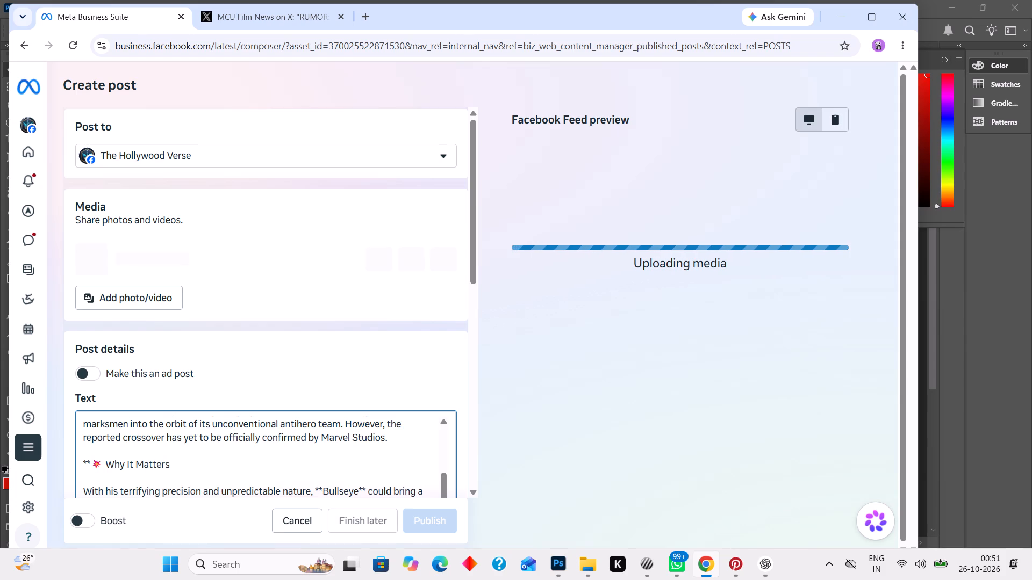
drag(91, 461, 73, 458)
key(BackSpace)
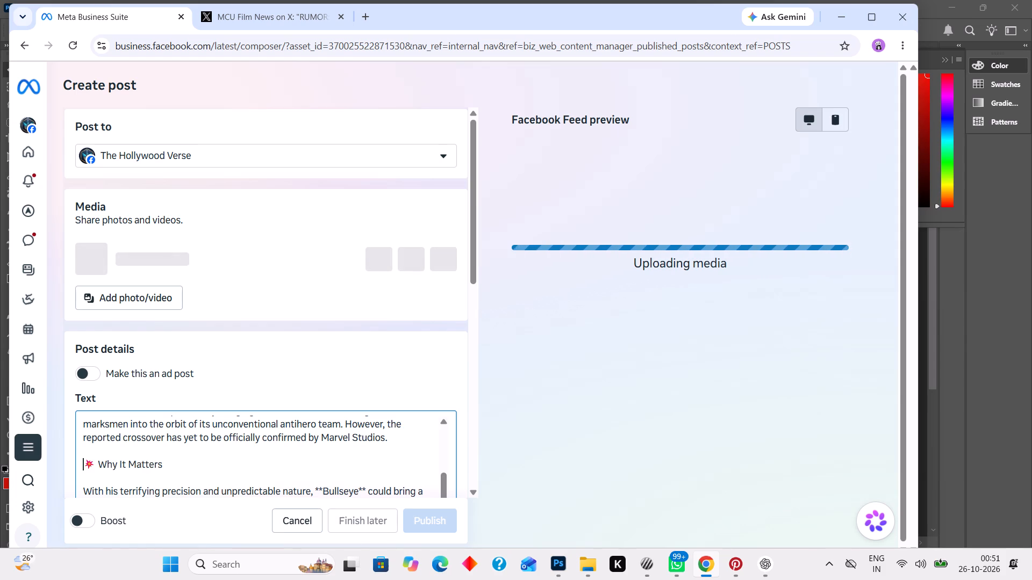
Remove the double asterisks on both sides of the "Event / Development" heading.
scroll(118, 455, up, 2)
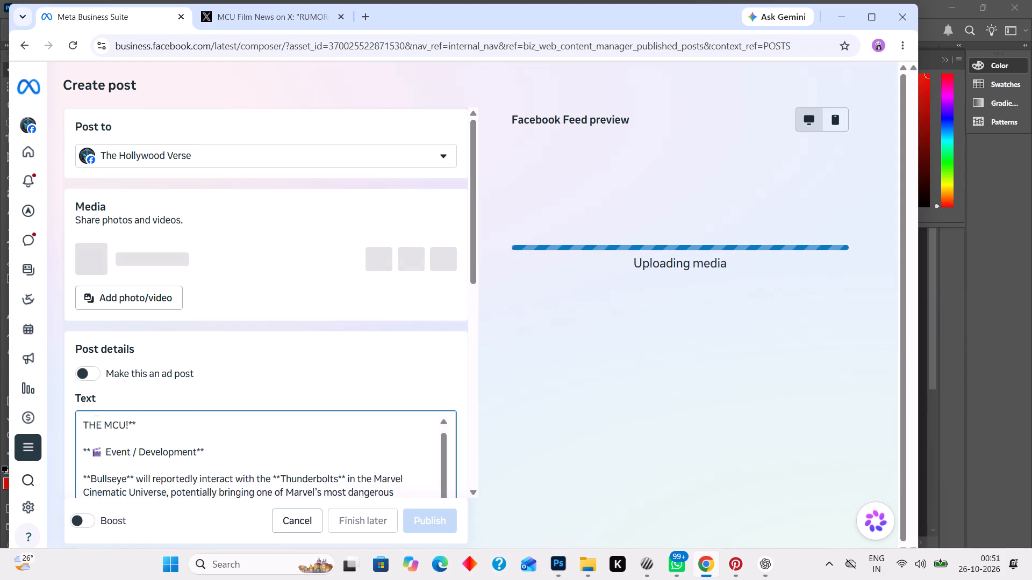
click(214, 448)
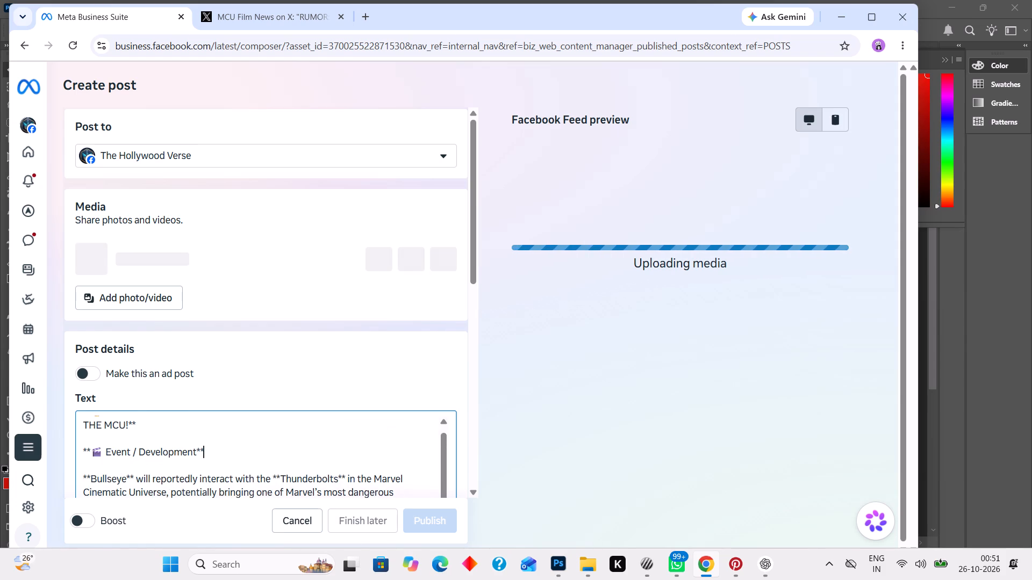
key(BackSpace)
key(BackSpace)
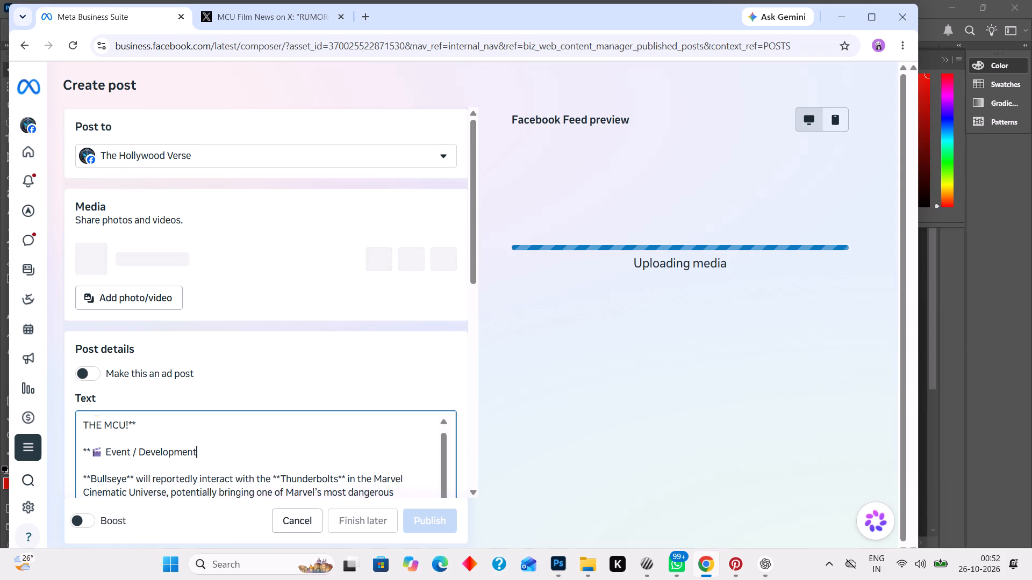
drag(91, 449, 78, 448)
key(BackSpace)
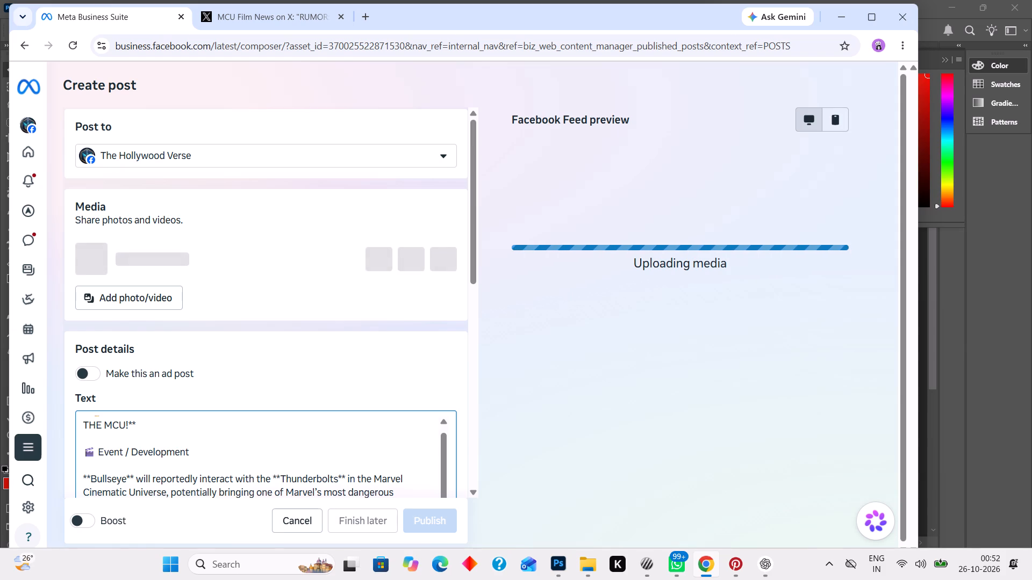
Strip the asterisks around Bullseye and Thunderbolts in the Event / Development paragraph and close the blank line above it.
drag(91, 476, 76, 473)
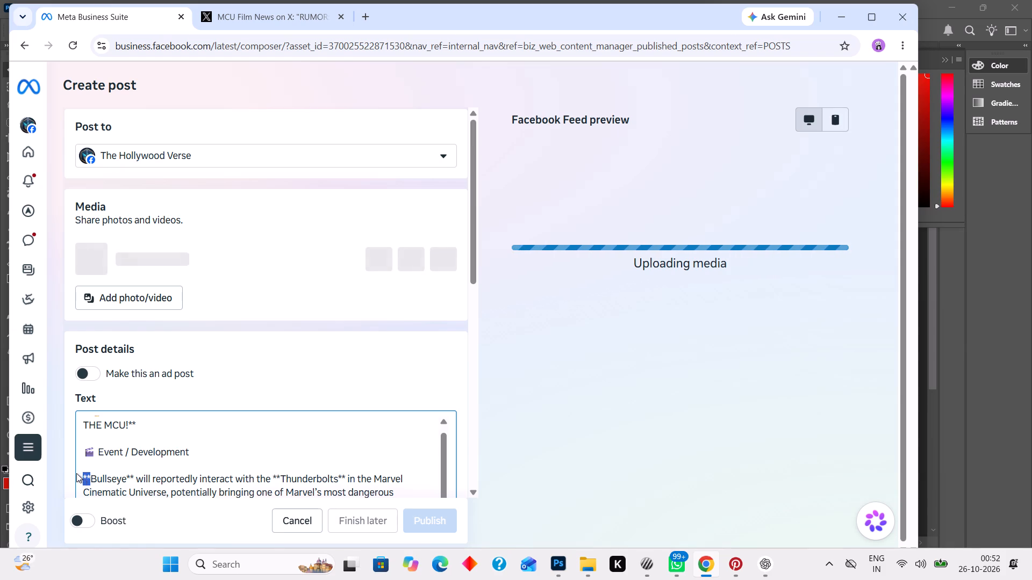
drag(76, 473, 76, 472)
key(BackSpace)
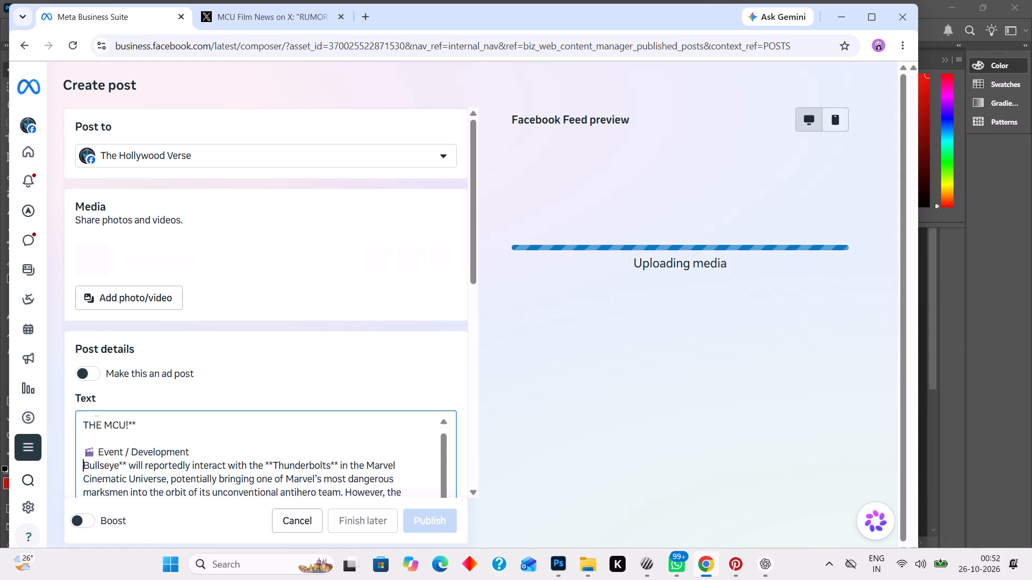
click(125, 465)
key(BackSpace)
key(BackSpace)
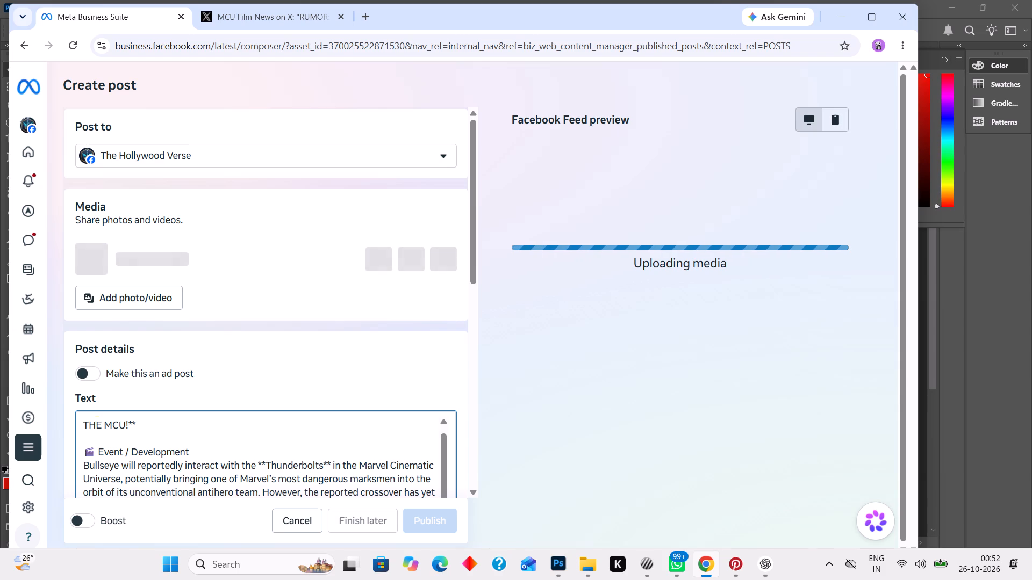
drag(329, 461, 327, 461)
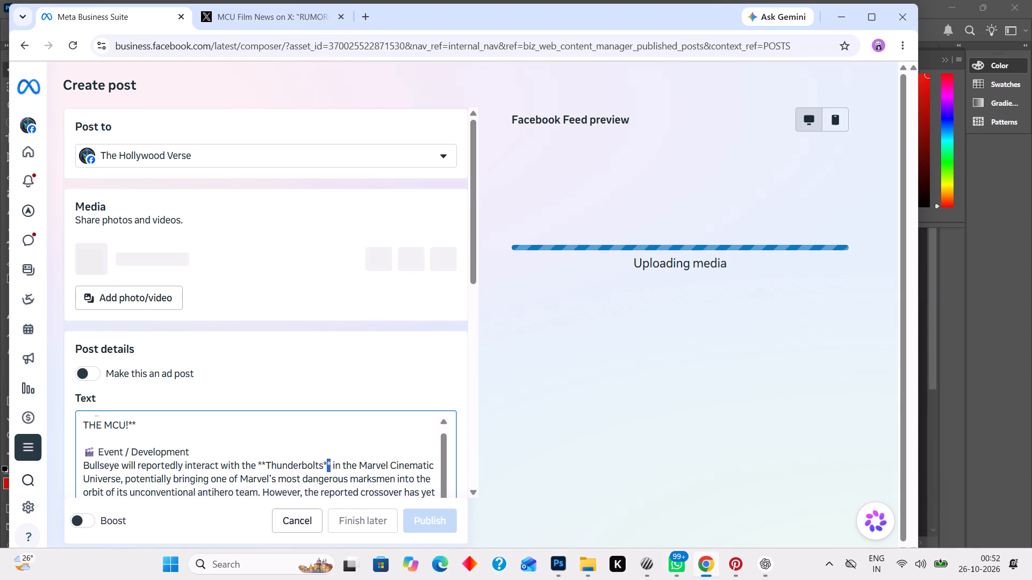
drag(327, 461, 323, 460)
key(BackSpace)
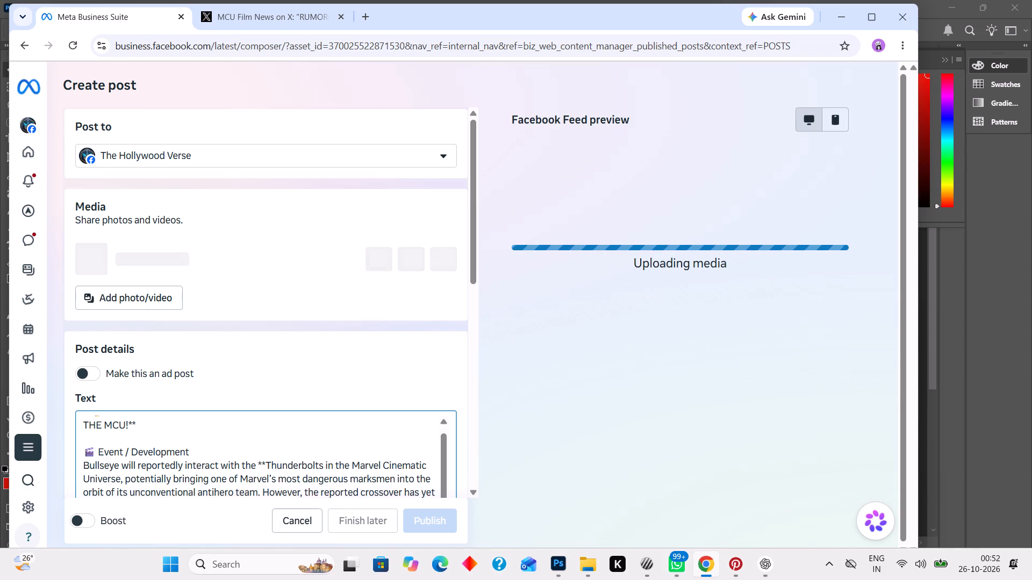
drag(266, 464, 256, 463)
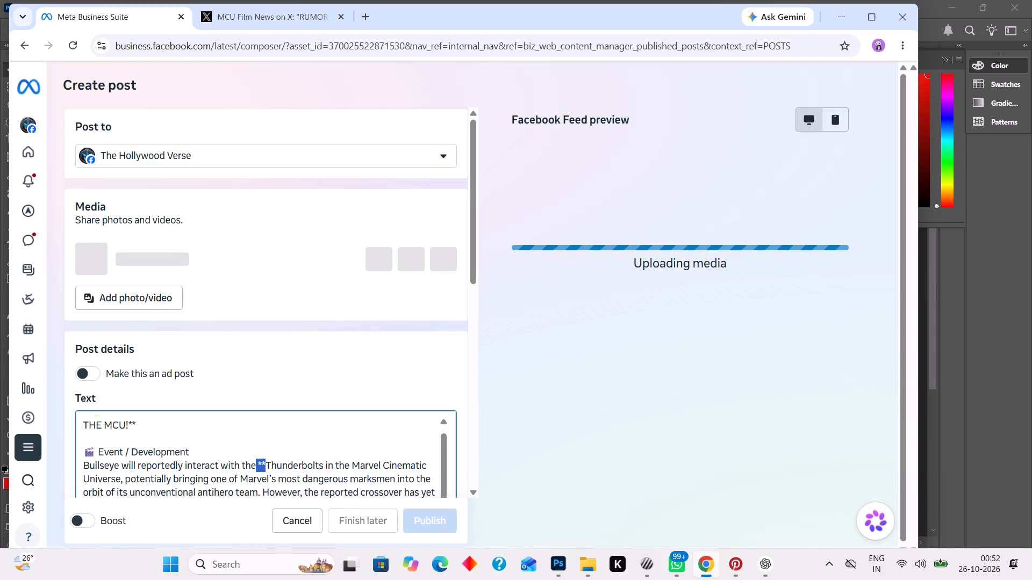
drag(256, 463, 258, 463)
key(BackSpace)
Remove the double asterisks at the start and end of the post's opening Bullseye headline.
scroll(256, 455, up, 1)
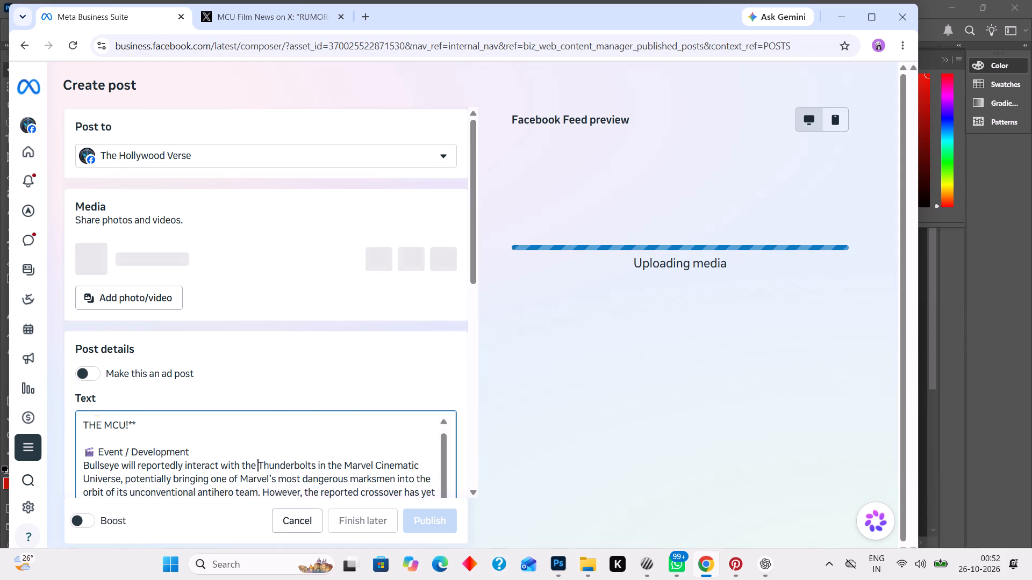
scroll(256, 455, up, 1)
click(146, 438)
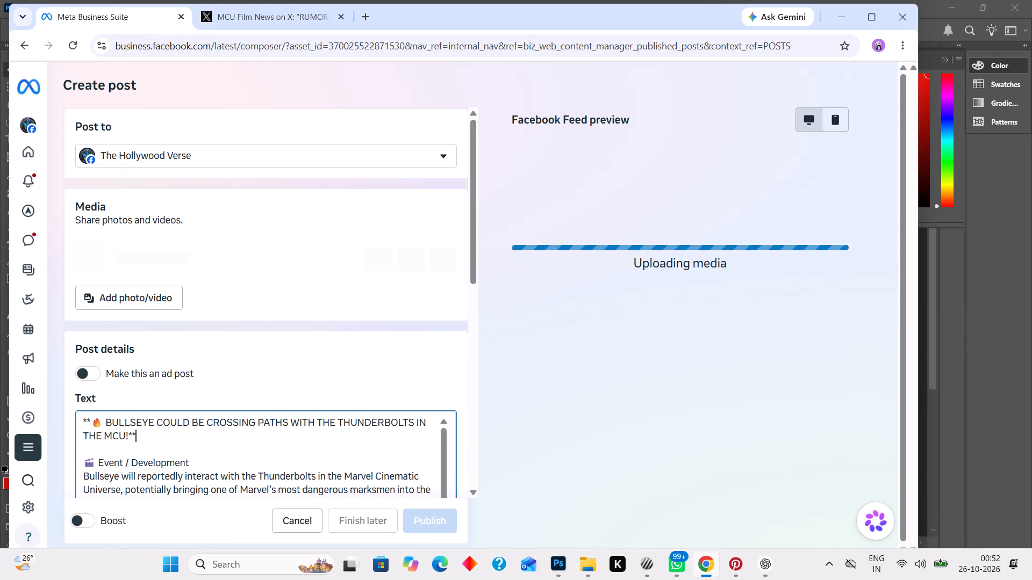
key(BackSpace)
key(BackSpace)
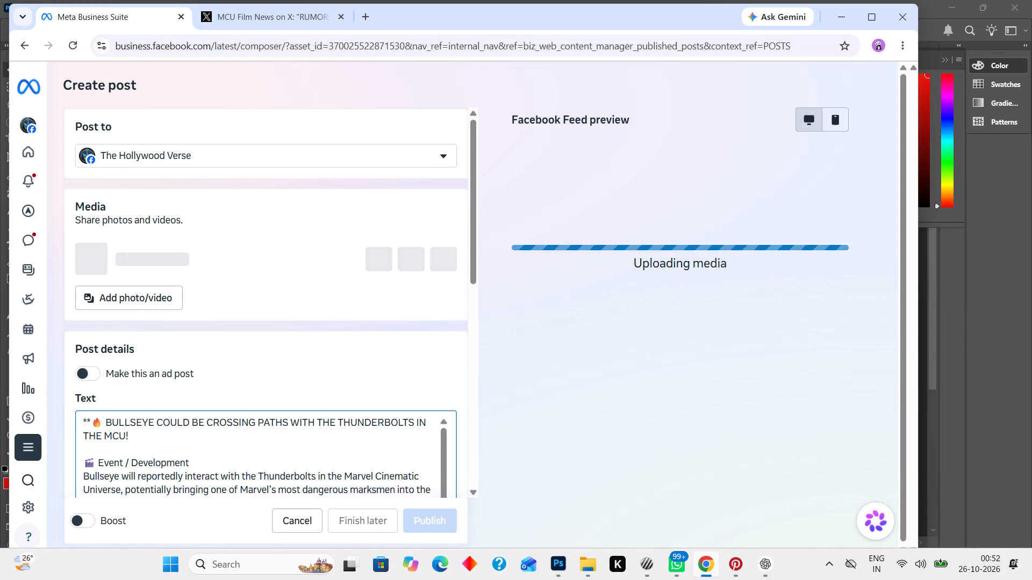
click(90, 418)
key(BackSpace)
key(BackSpace)
Turn on scheduling for the post and set its Facebook publishing time to 01:15.
scroll(175, 444, down, 1)
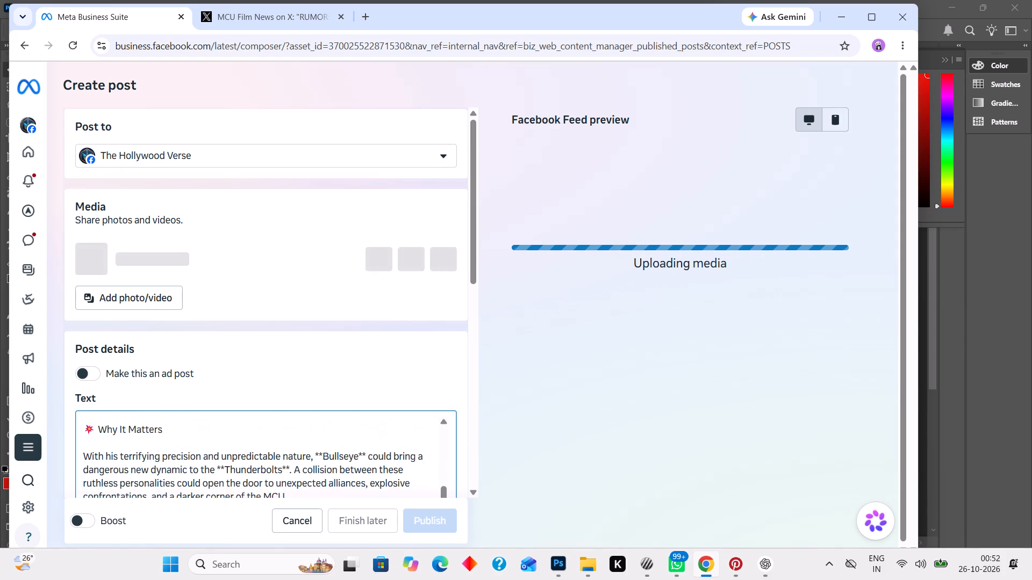
scroll(175, 444, down, 3)
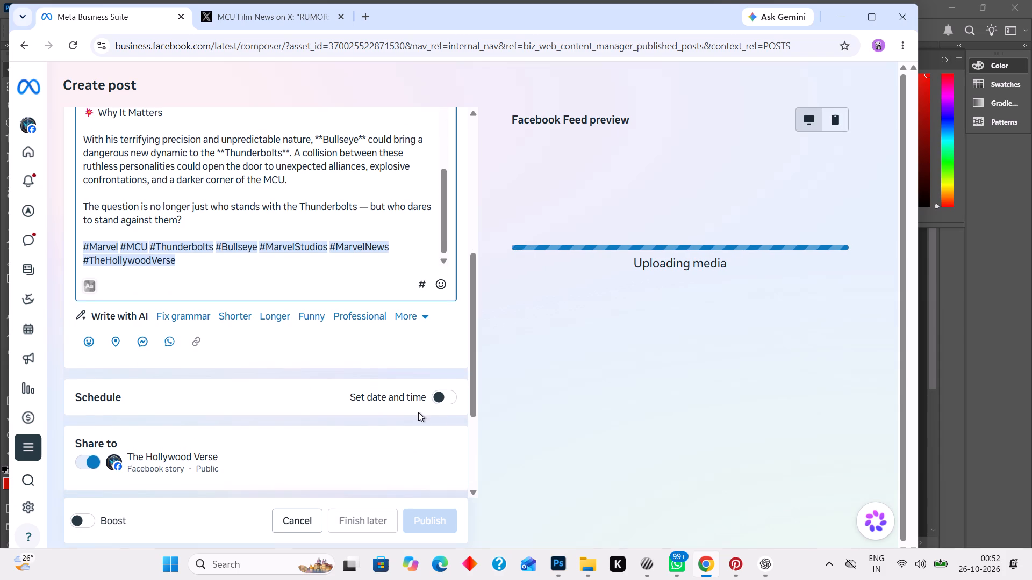
click(454, 390)
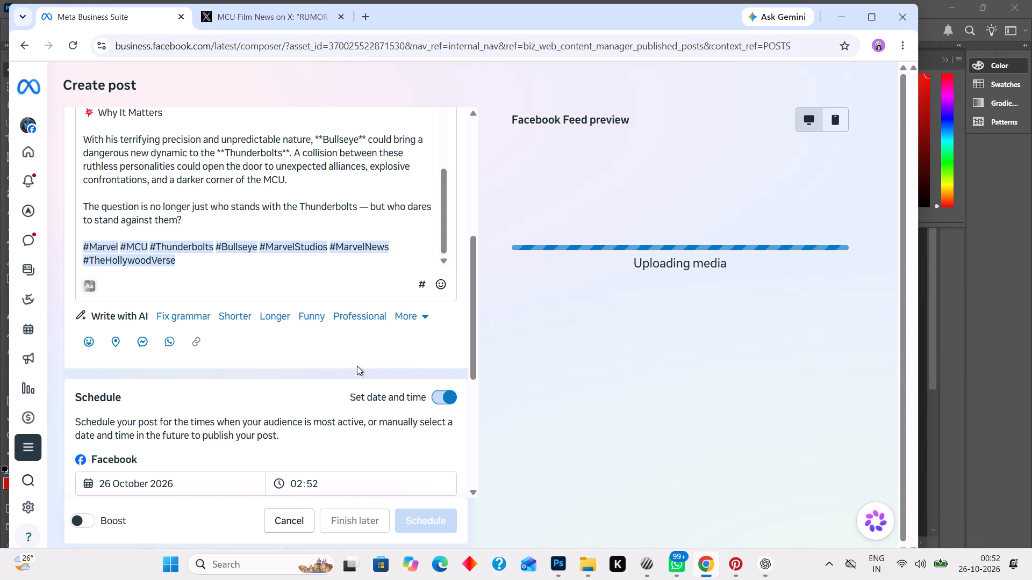
scroll(357, 366, down, 2)
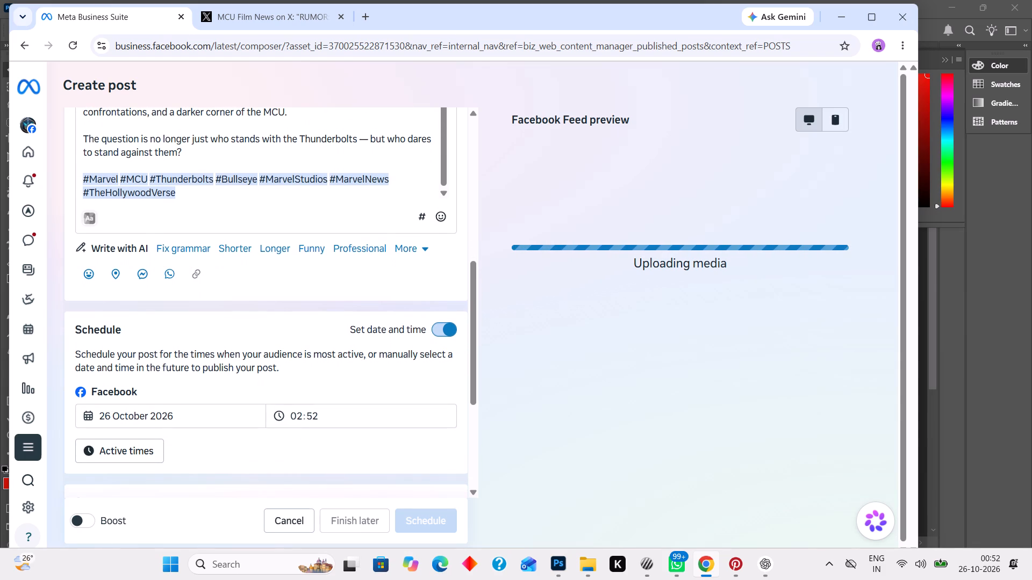
click(297, 414)
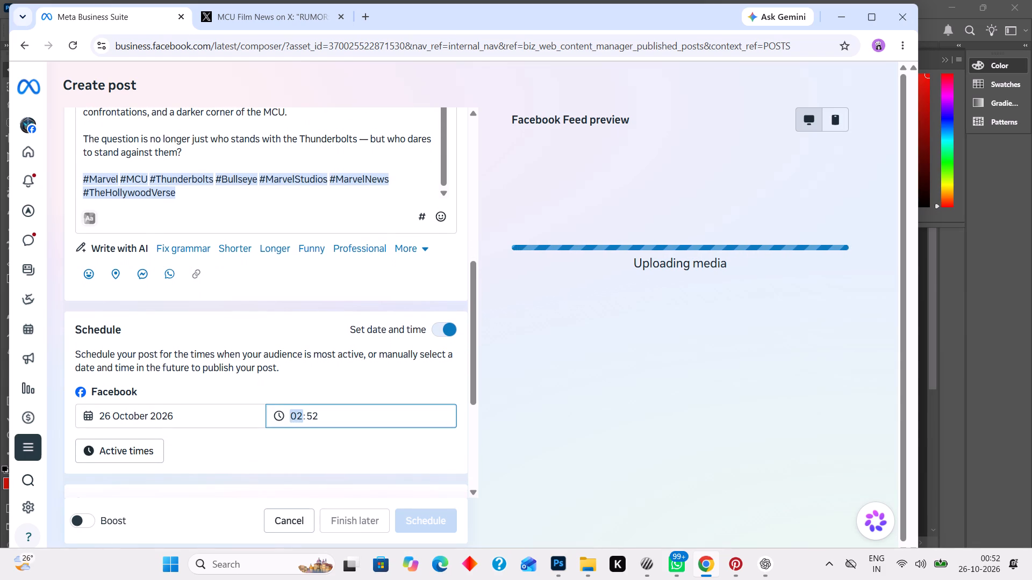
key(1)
click(310, 416)
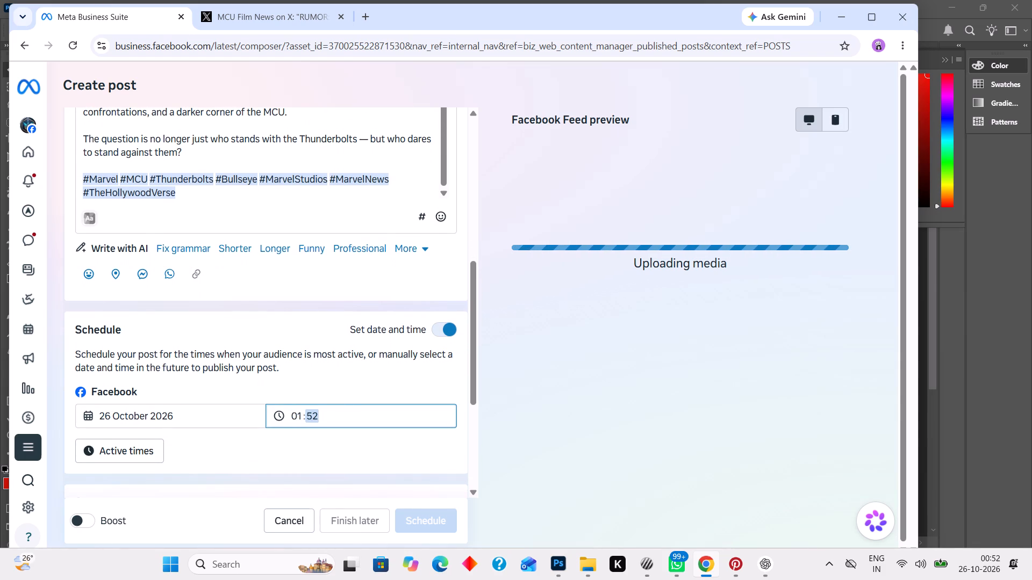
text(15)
click(310, 416)
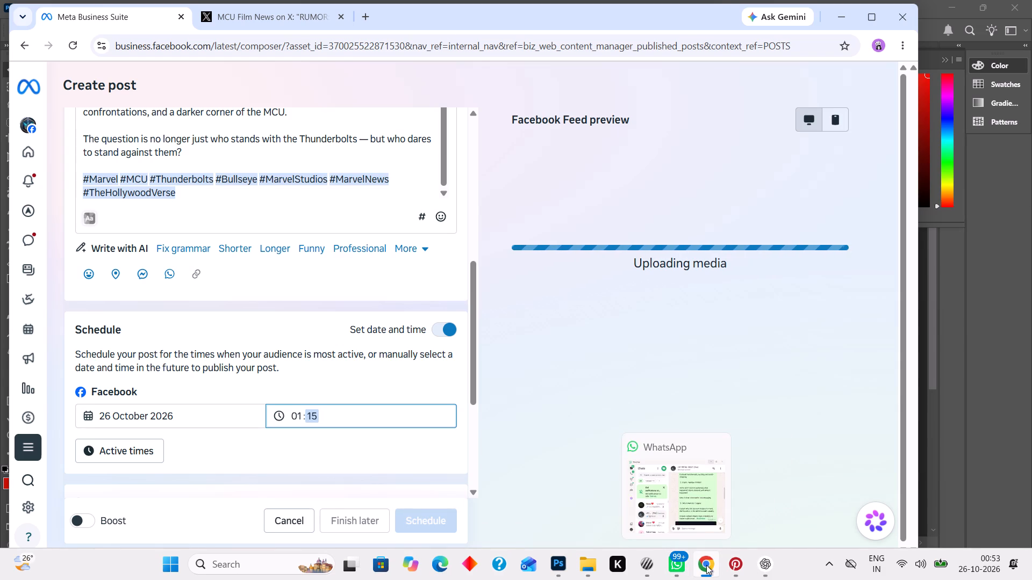
scroll(635, 518, down, 2)
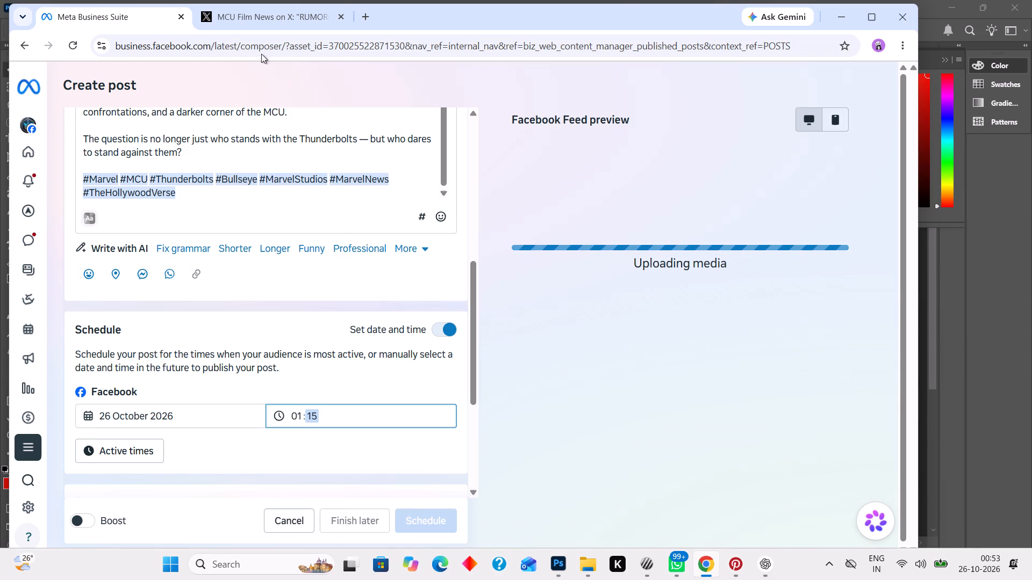
Return from the MCU Film News post on X to the home feed.
click(262, 17)
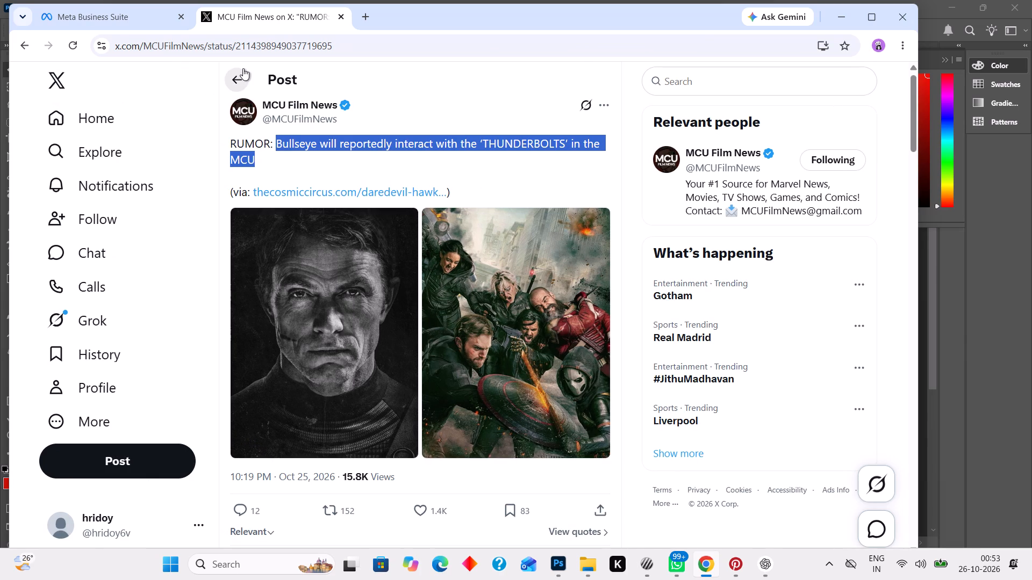
click(243, 69)
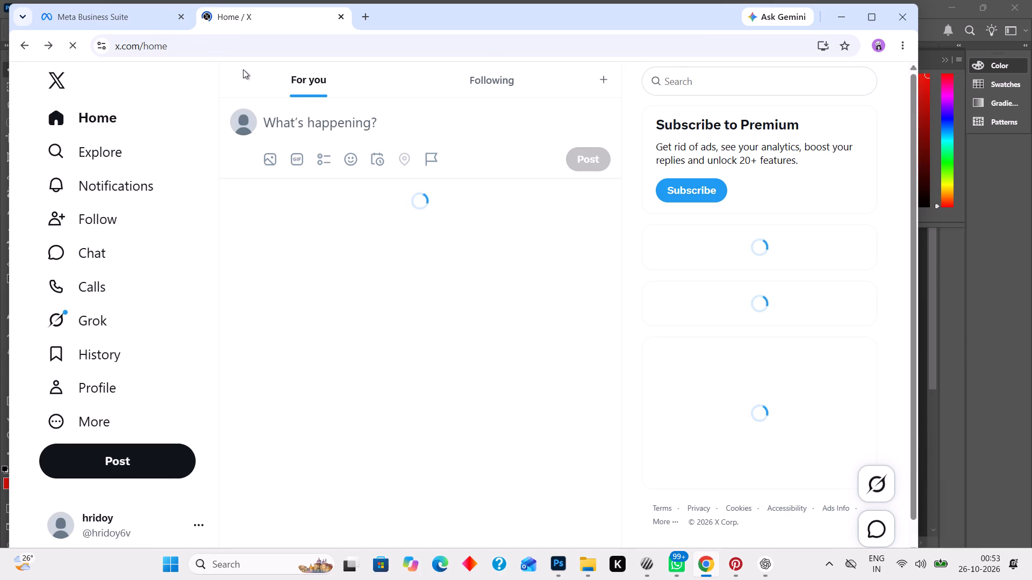
Check the post's media upload in Meta Business Suite and reload the X home feed.
click(136, 9)
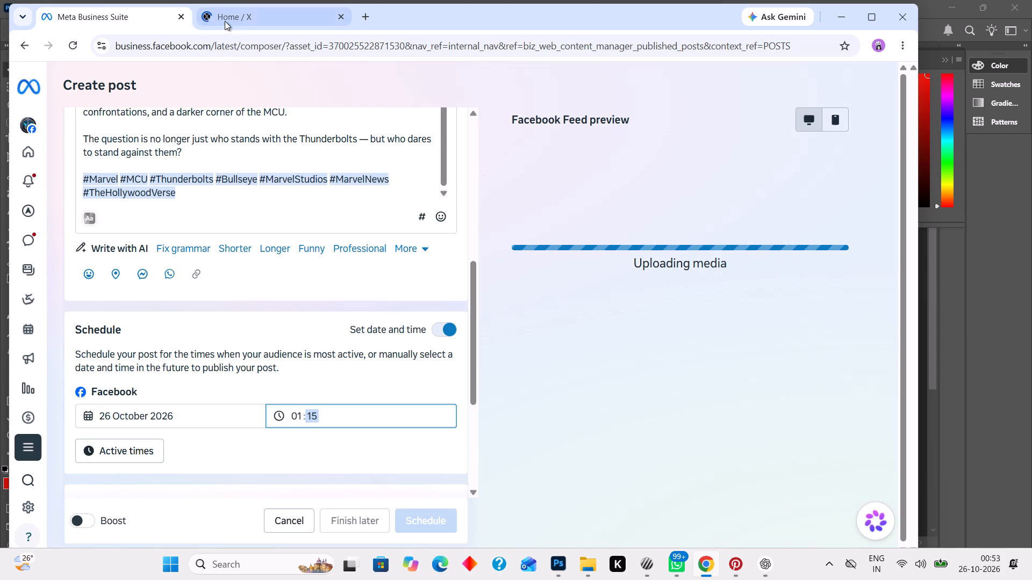
click(228, 21)
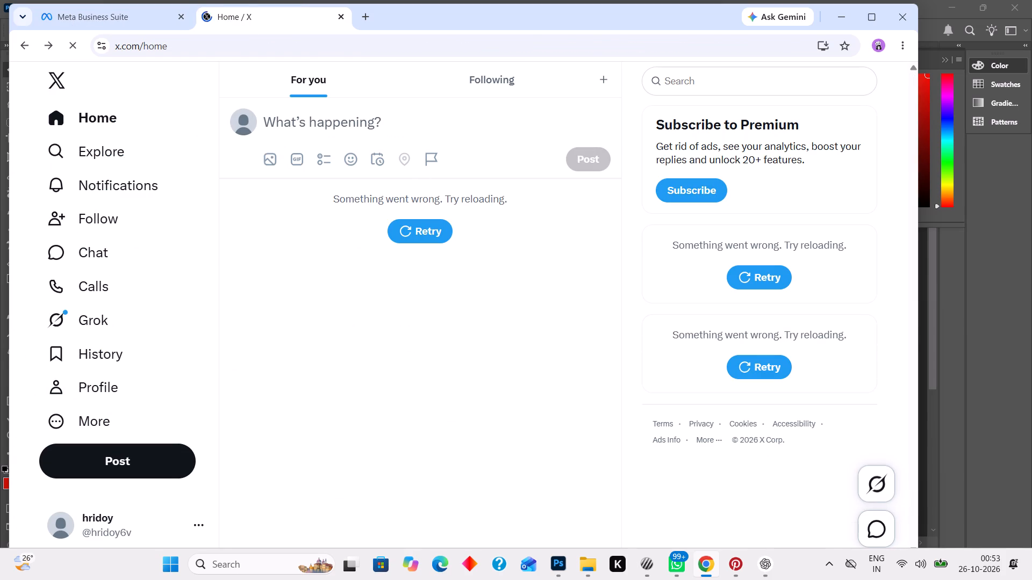
click(417, 235)
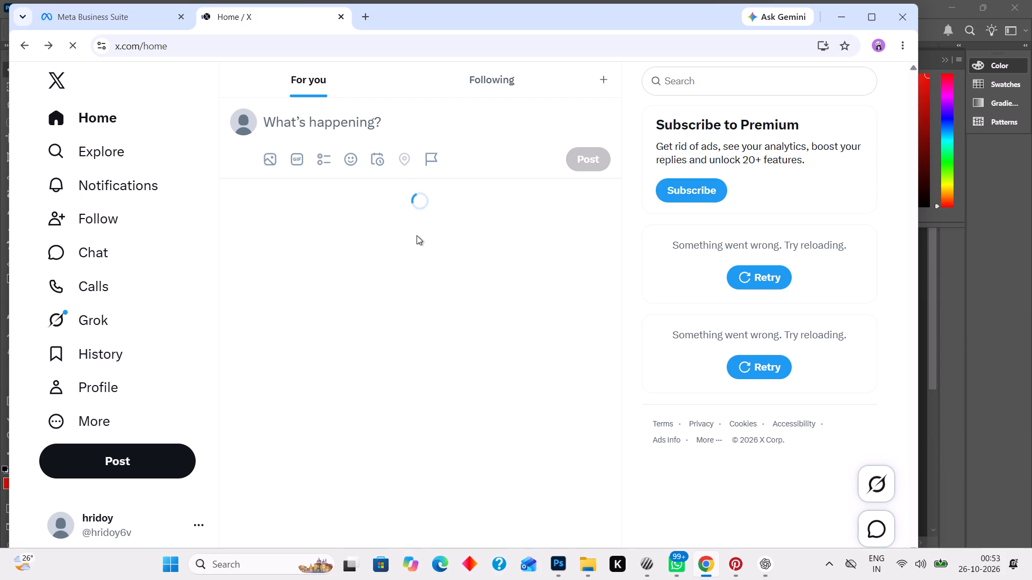
click(417, 235)
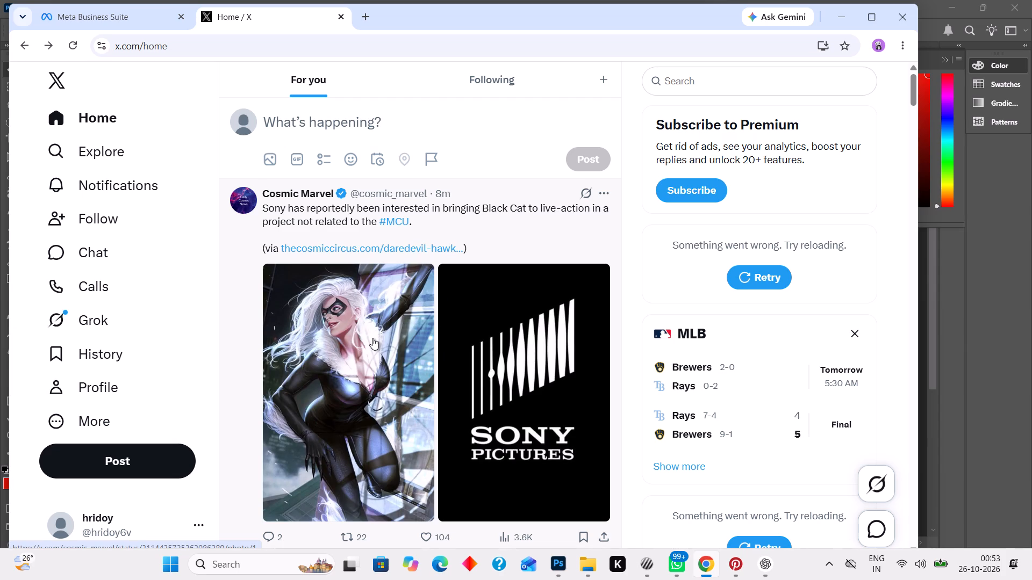
click(148, 12)
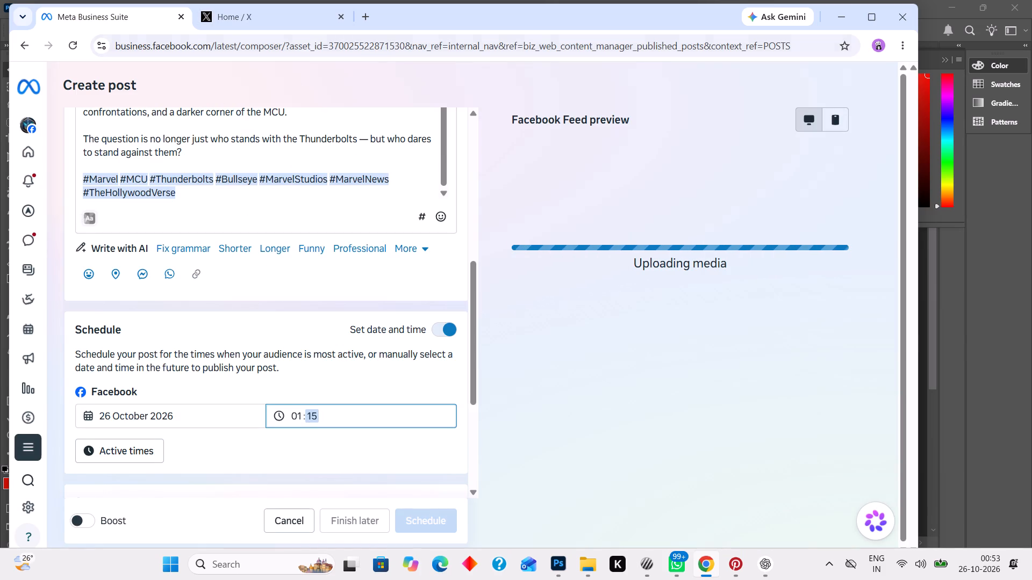
click(292, 14)
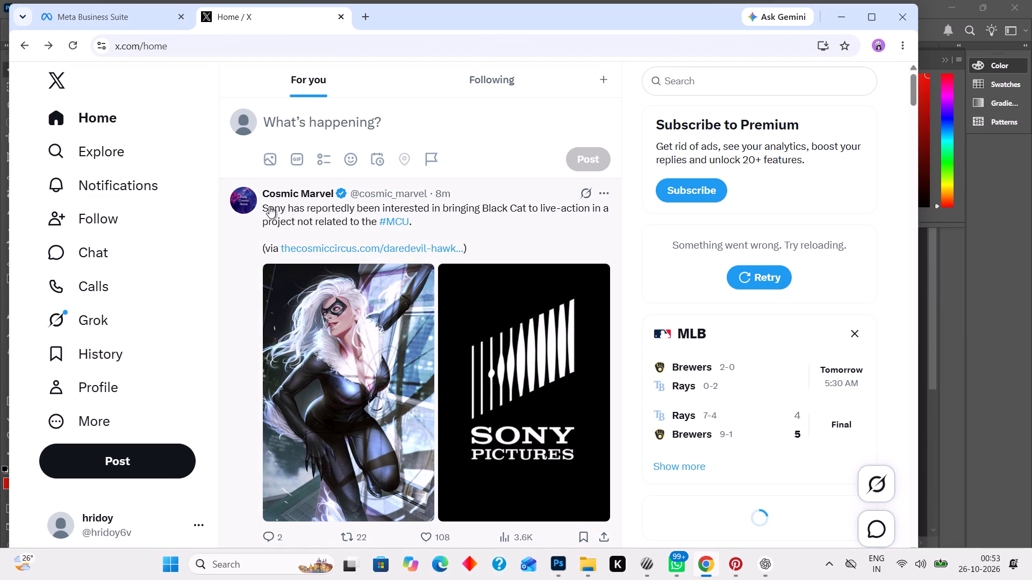
Copy the sentence about Sony bringing Black Cat to live-action, through "#MCU.", from the Cosmic Marvel post.
drag(262, 205, 316, 216)
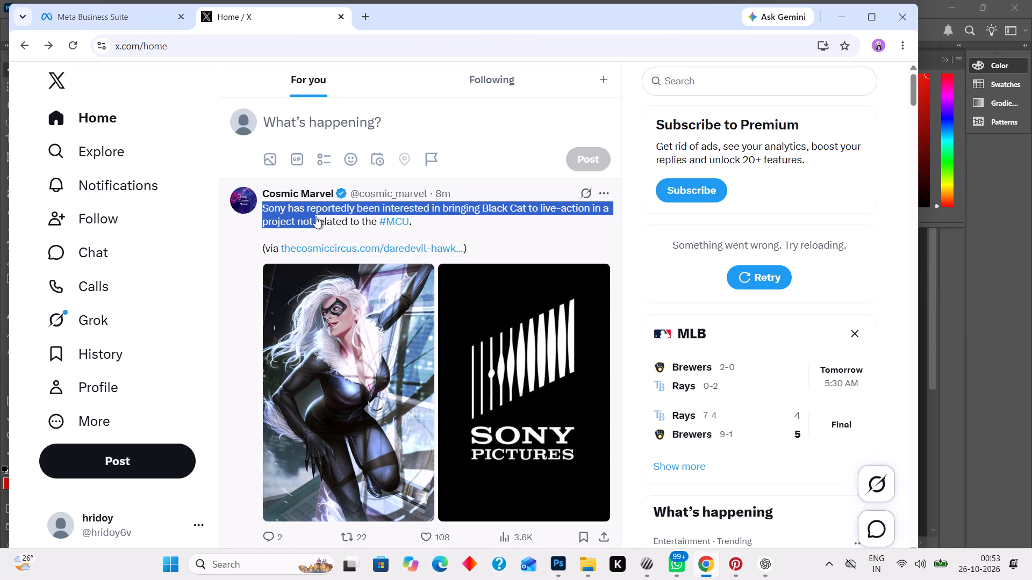
drag(316, 216, 346, 229)
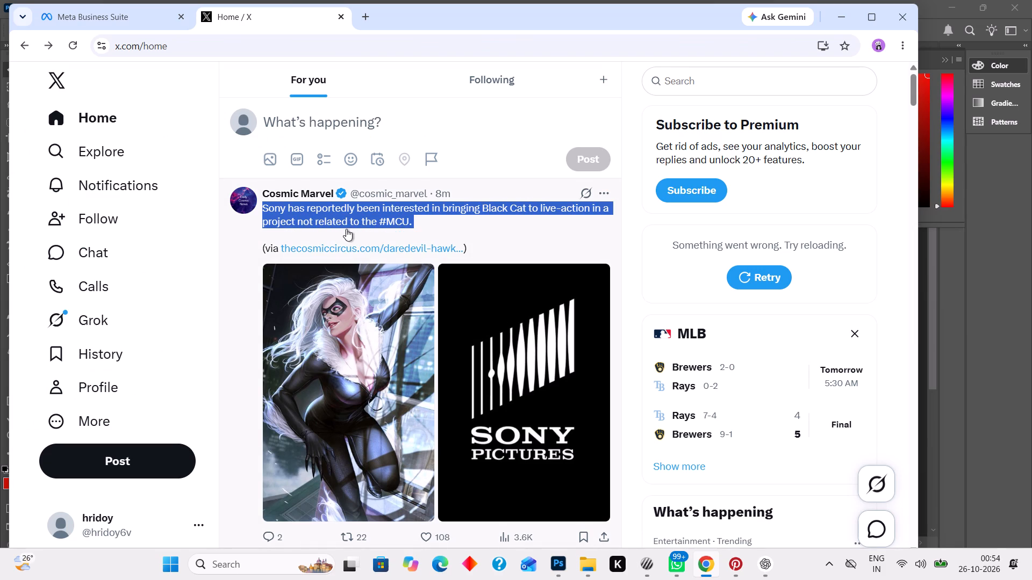
drag(346, 229, 326, 219)
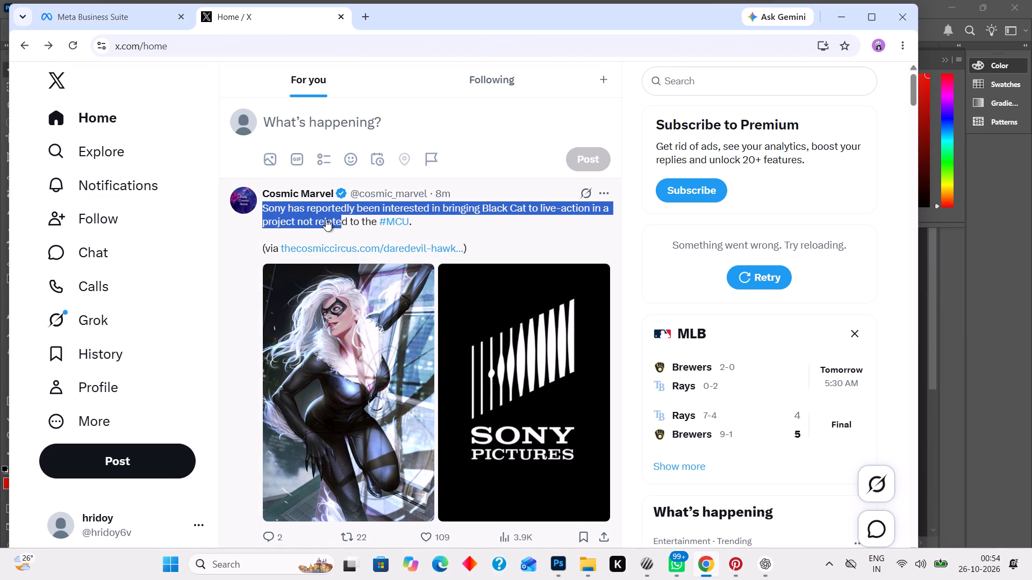
drag(326, 219, 326, 215)
drag(326, 215, 404, 222)
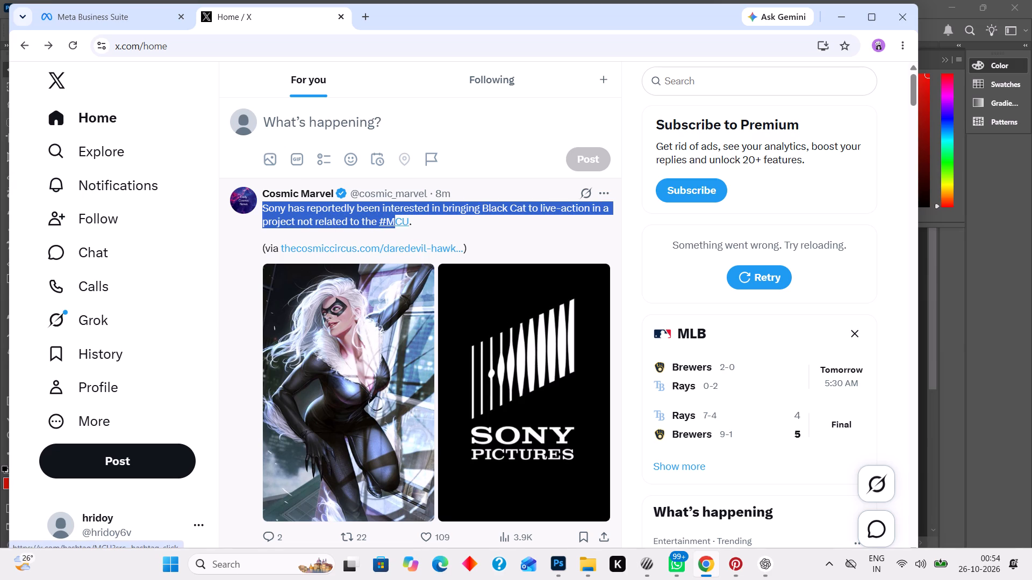
drag(404, 222, 424, 221)
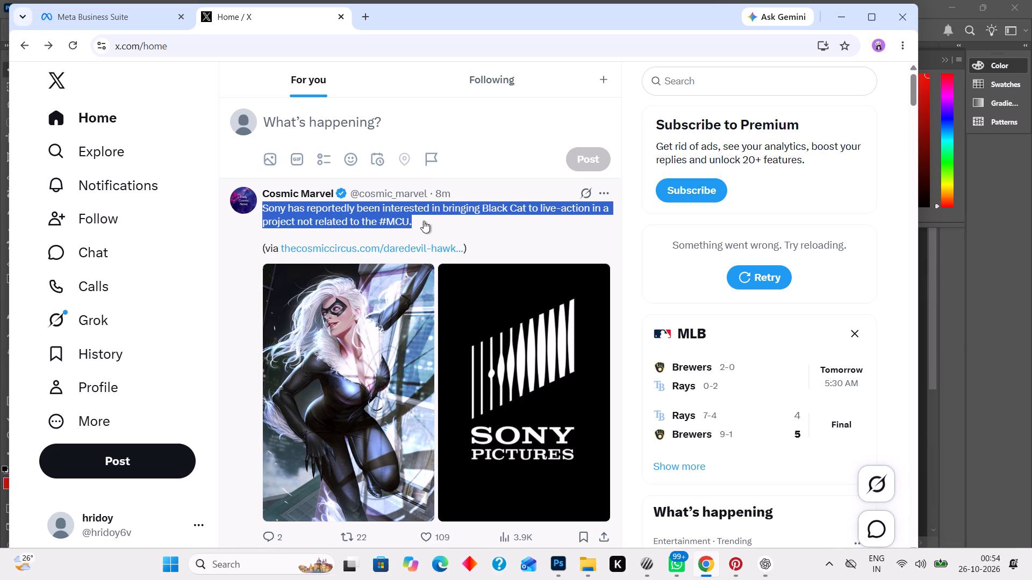
key(ctrl+c)
Switch to Photoshop and replace the Bullseye headline on the poster with the copied Sony and Black Cat text.
click(555, 564)
double_click(529, 465)
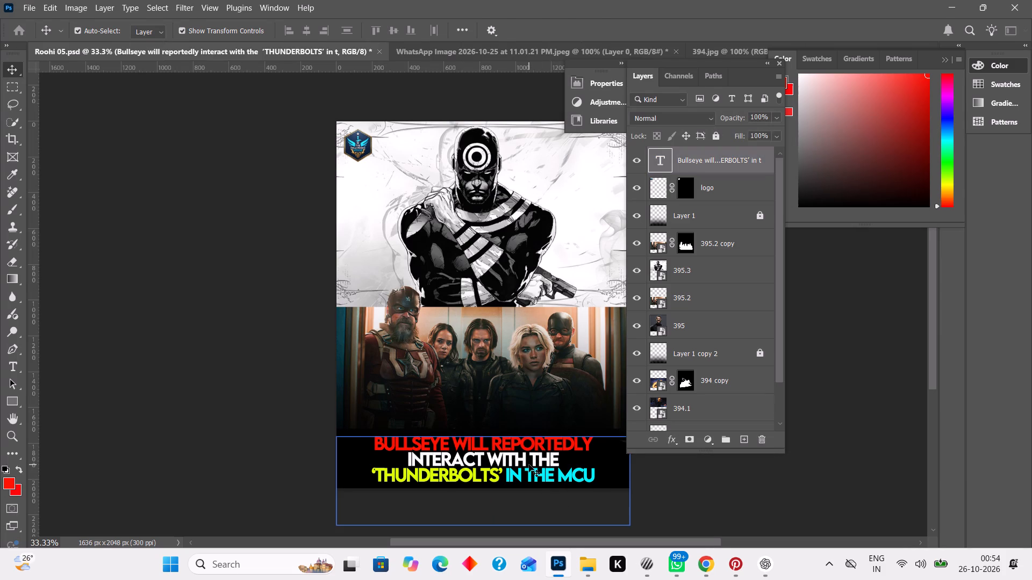
key(ctrl+v)
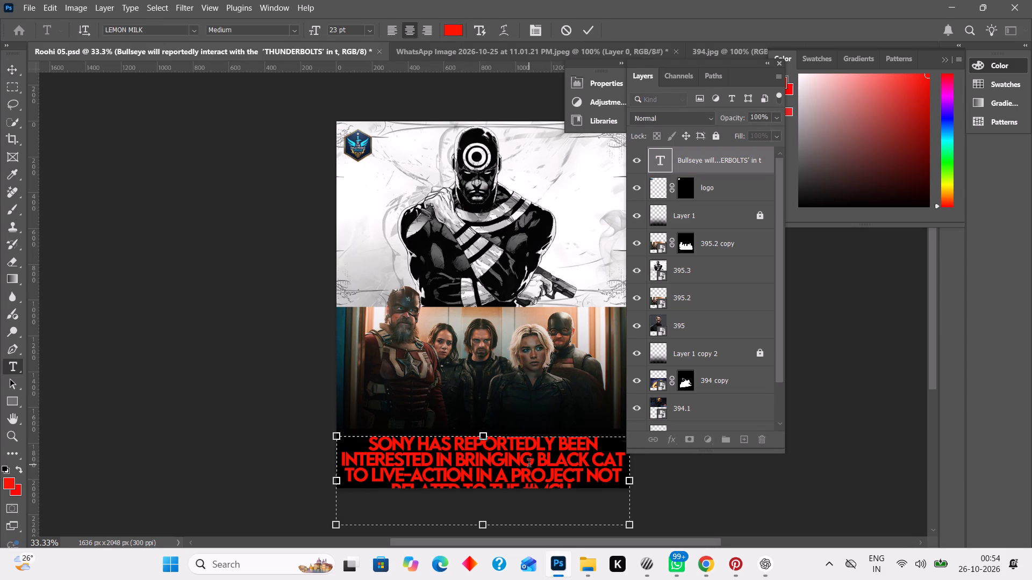
click(669, 479)
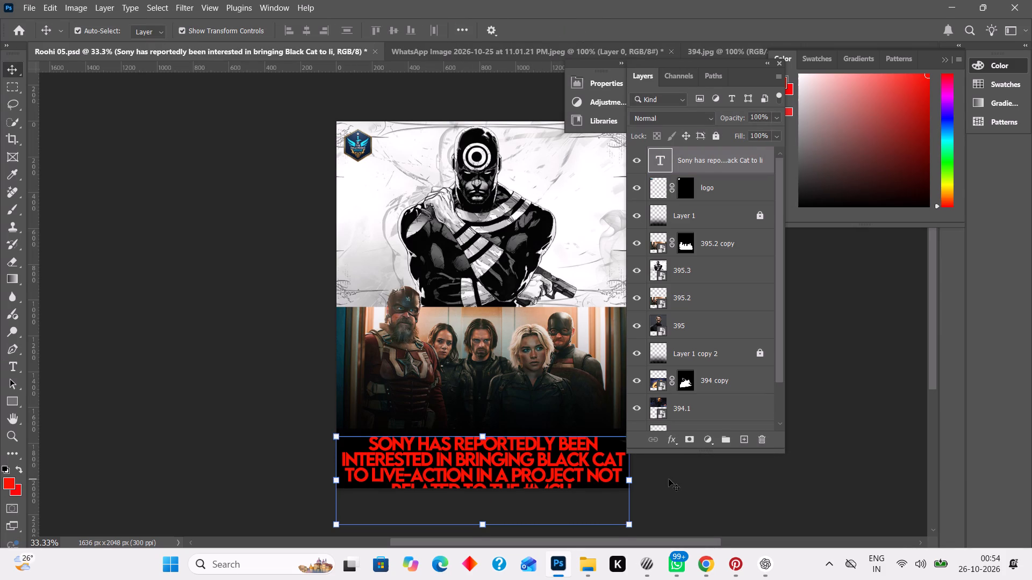
Nudge the headline text up until all four lines fit inside the poster's black area.
key(Up)
key(Up)
key(Up)
key(Up)
key(Up)
key(Up)
key(Up)
key(Up)
key(Up)
key(Up)
key(Up)
key(Up)
key(Up)
key(Up)
key(Up)
key(Up)
key(Up)
key(Up)
key(Up)
key(Up)
key(Up)
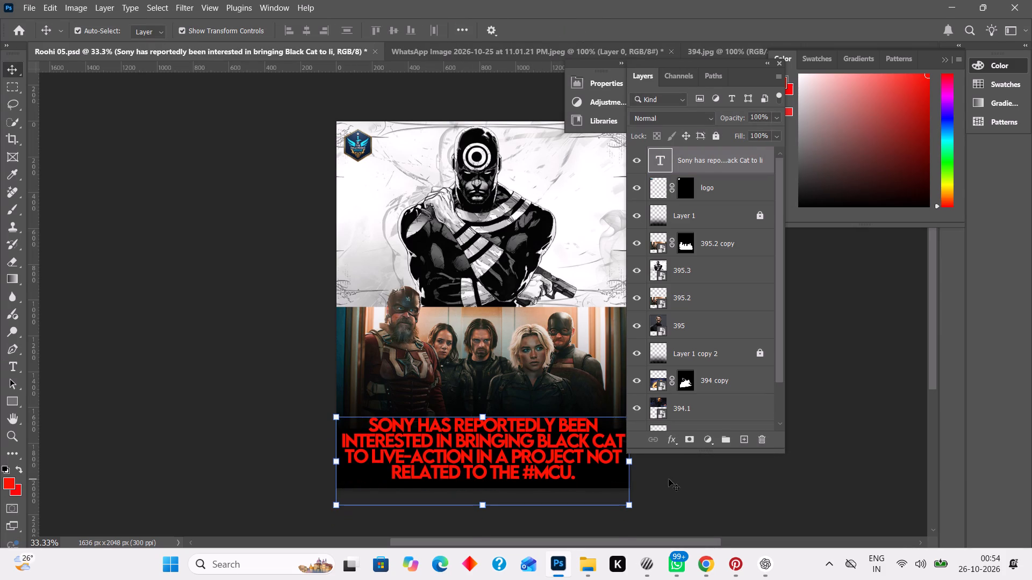
Delete "in a project not related to the #MCU" from the headline, keeping the period directly after "live-action".
double_click(572, 470)
drag(572, 470, 476, 451)
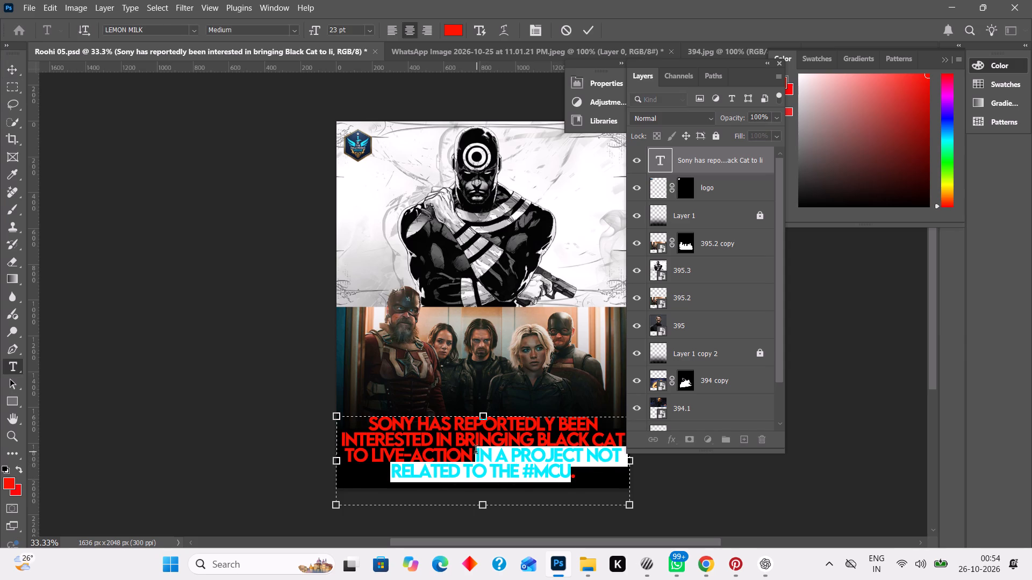
drag(476, 451, 477, 451)
key(BackSpace)
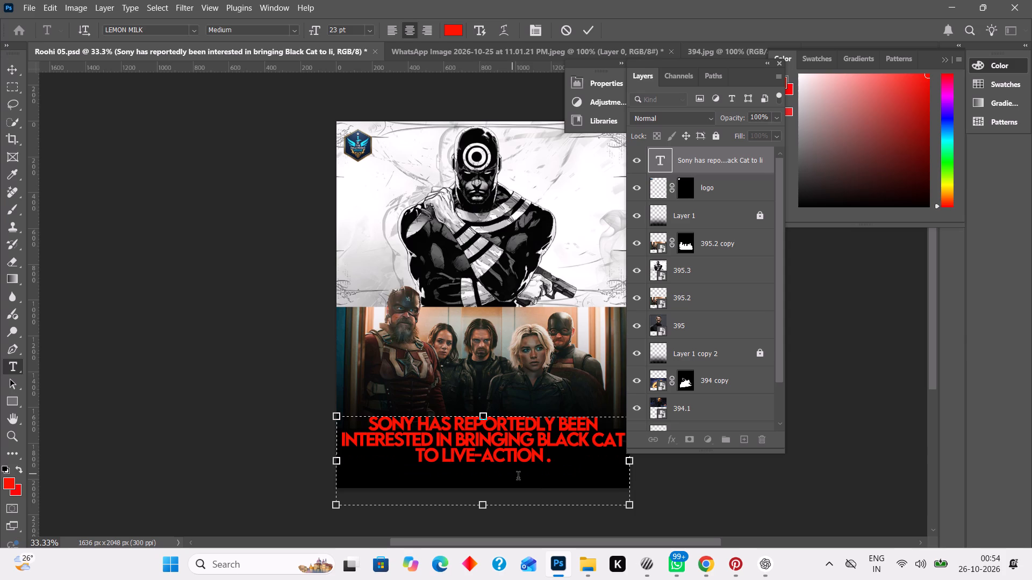
key(BackSpace)
click(667, 499)
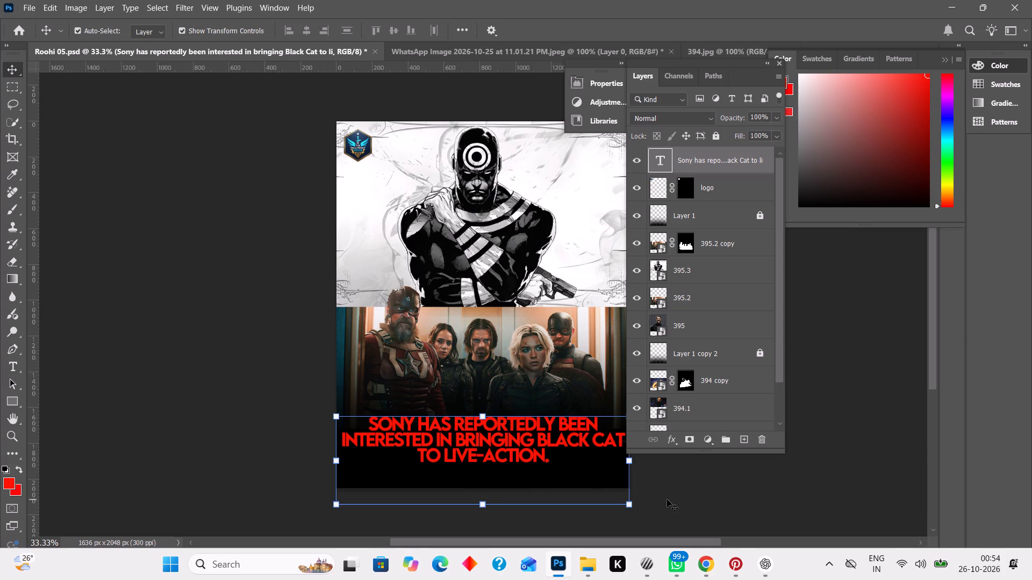
Nudge the shortened three-line headline down within the black area at the poster's base and deselect it.
key(Down)
key(Down)
key(Down)
key(Down)
key(Down)
key(Down)
key(Down)
key(Down)
key(Down)
key(Down)
key(Down)
key(Down)
key(Down)
key(Down)
key(Down)
key(Down)
key(Down)
key(Down)
key(Down)
key(Down)
key(Down)
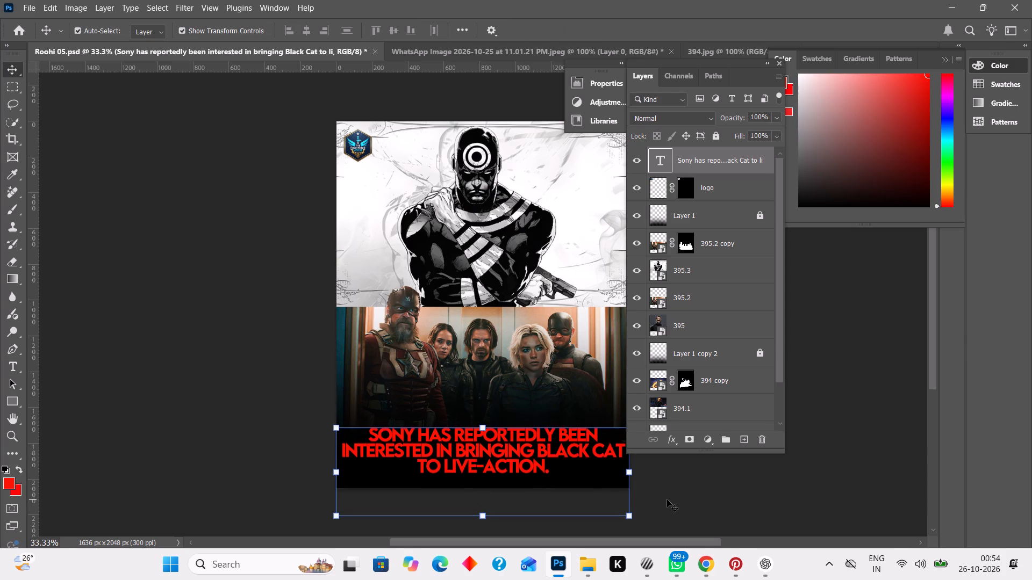
key(Down)
key(Down)
click(704, 487)
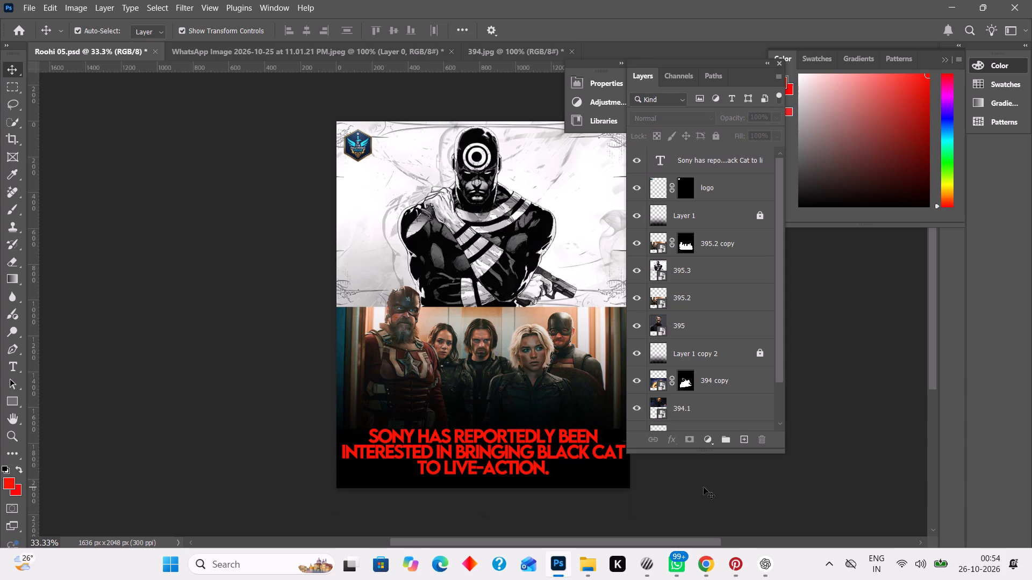
Switch to Pinterest, search for "black cat" and look over the results.
click(746, 566)
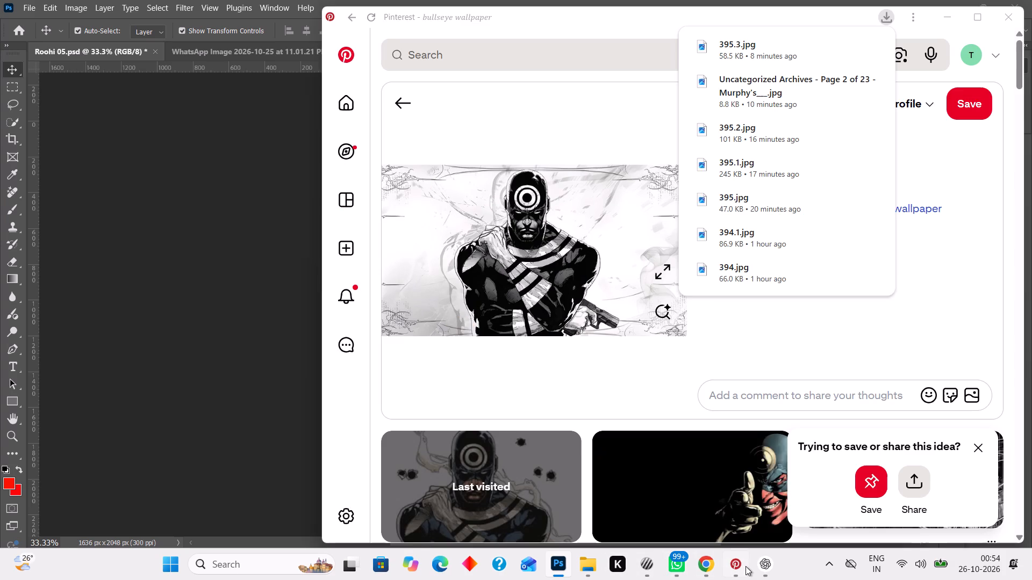
click(402, 93)
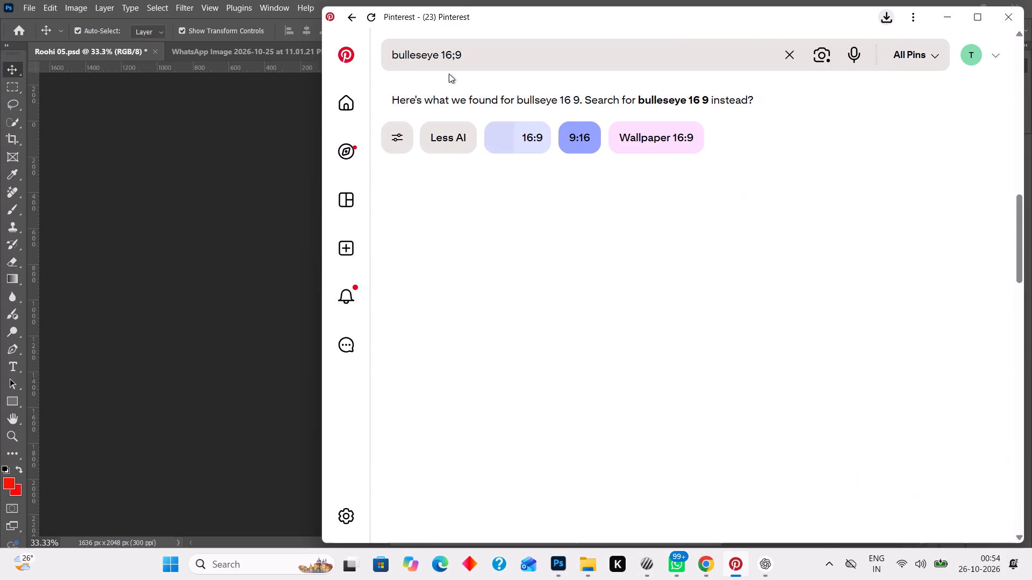
click(785, 57)
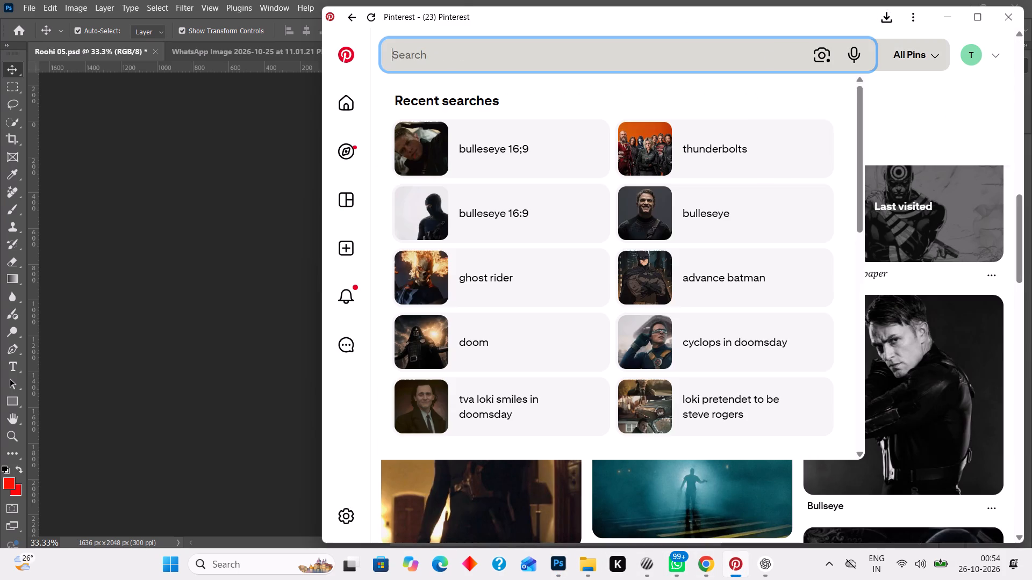
text(blacj)
key(BackSpace)
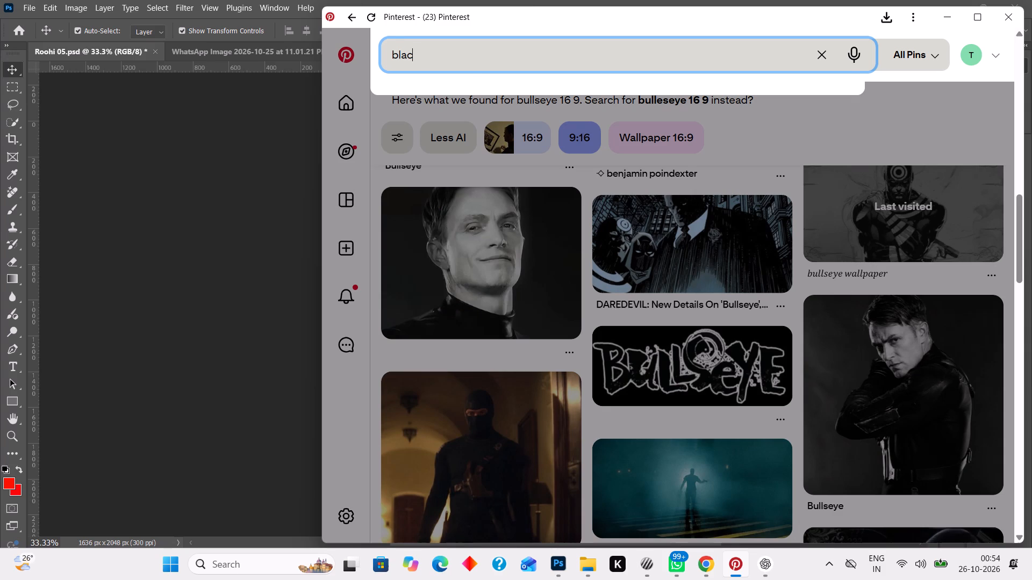
text(k cat)
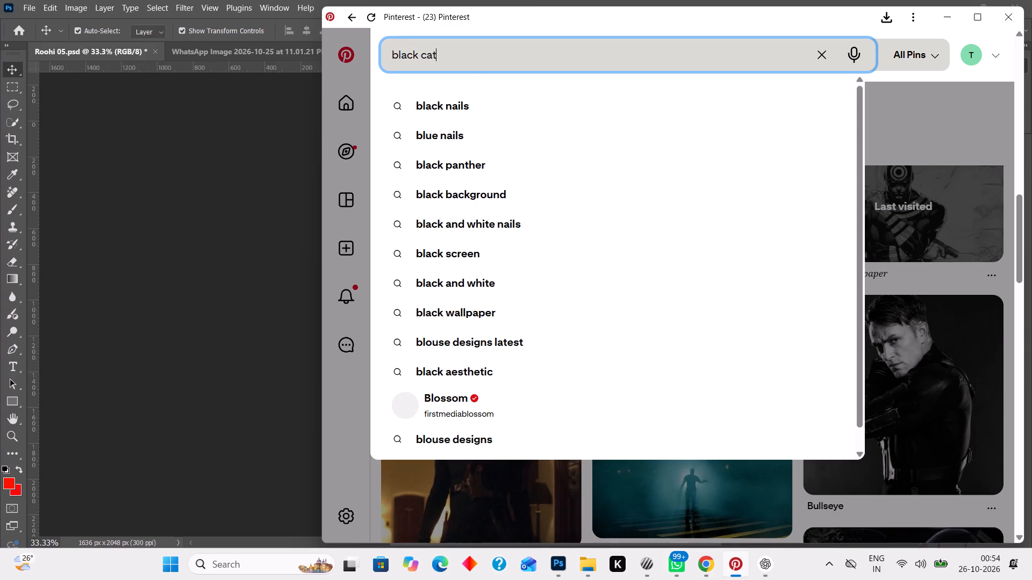
key(Return)
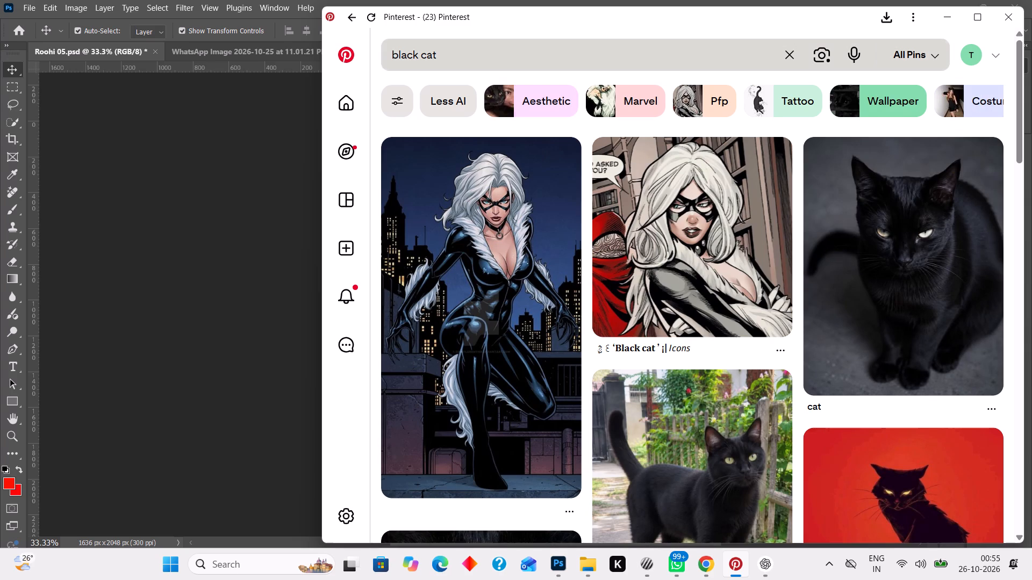
scroll(637, 243, down, 4)
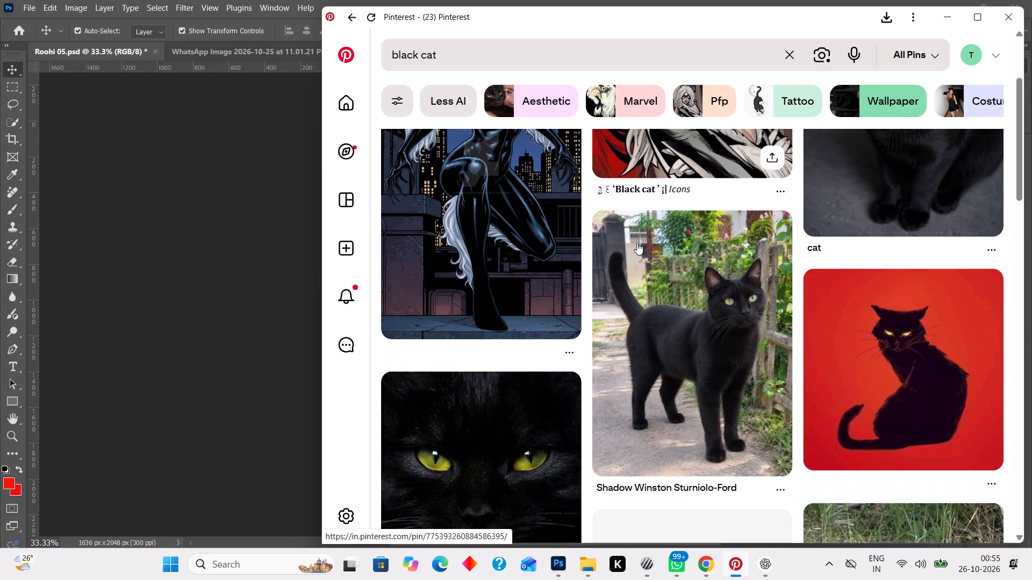
scroll(637, 243, down, 3)
scroll(637, 243, up, 1)
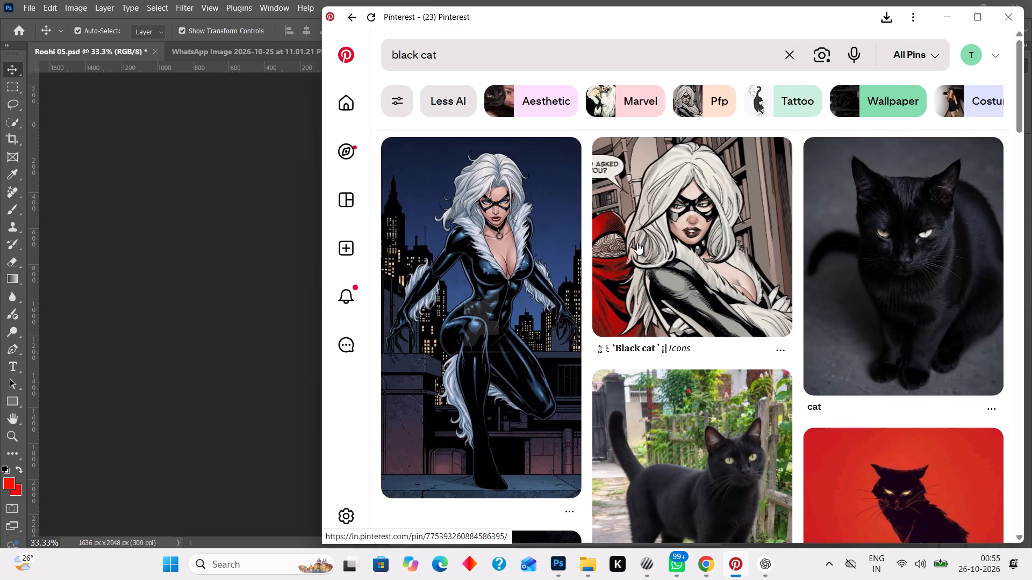
Search Pinterest for "black cat marvel" and look over the Black Cat comic artwork for a suitable poster image.
click(520, 51)
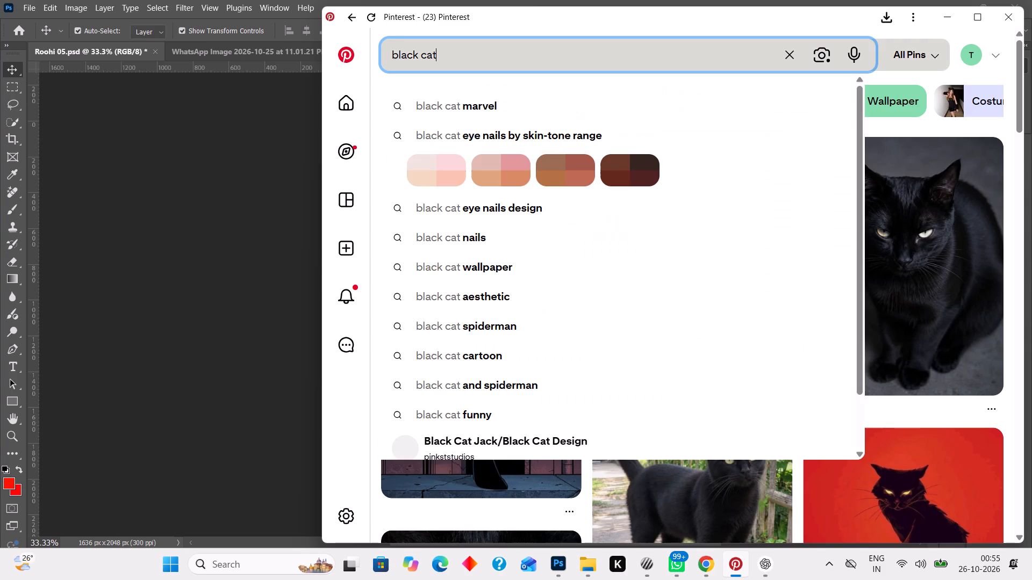
key(space)
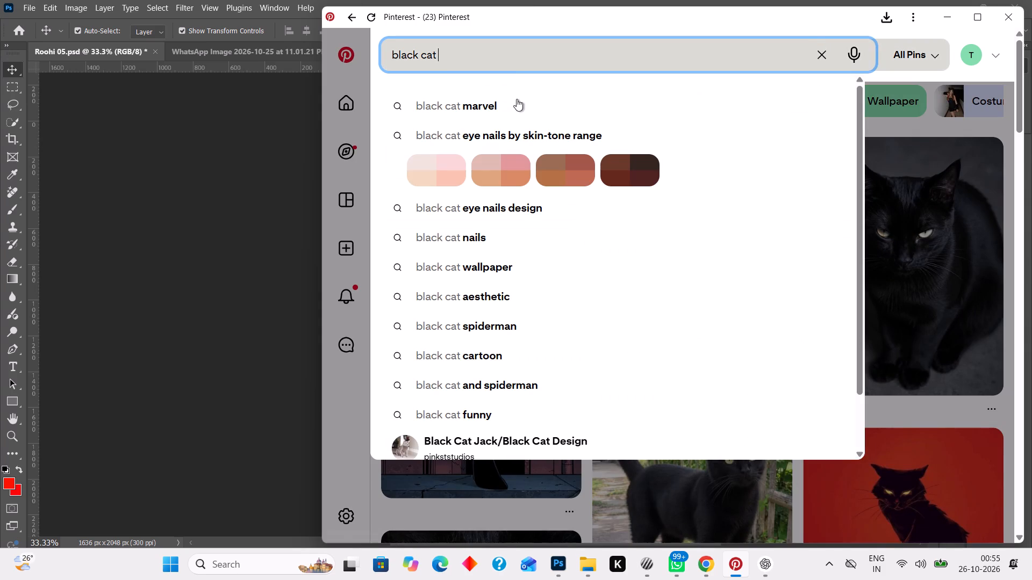
click(517, 99)
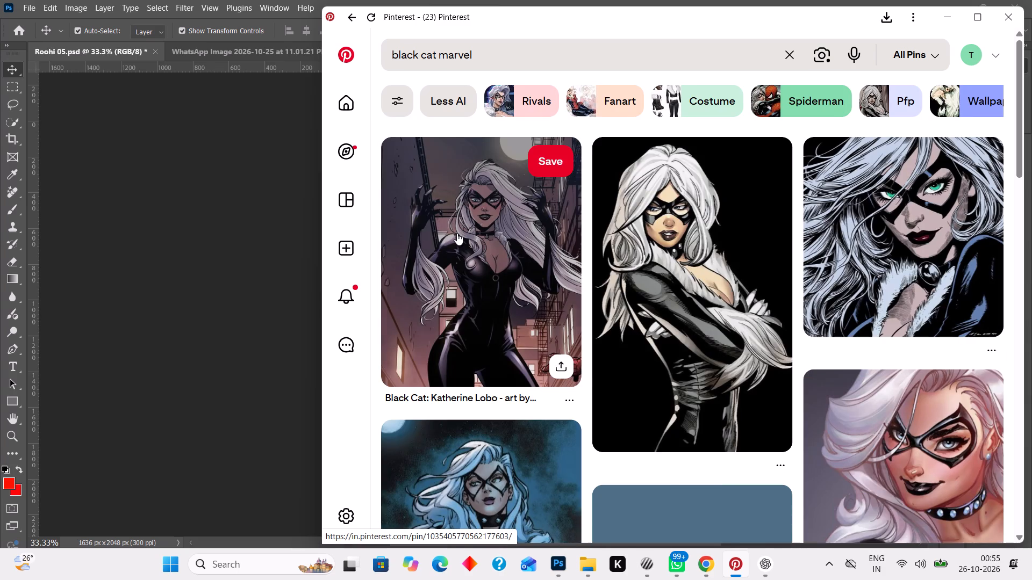
scroll(792, 284, down, 3)
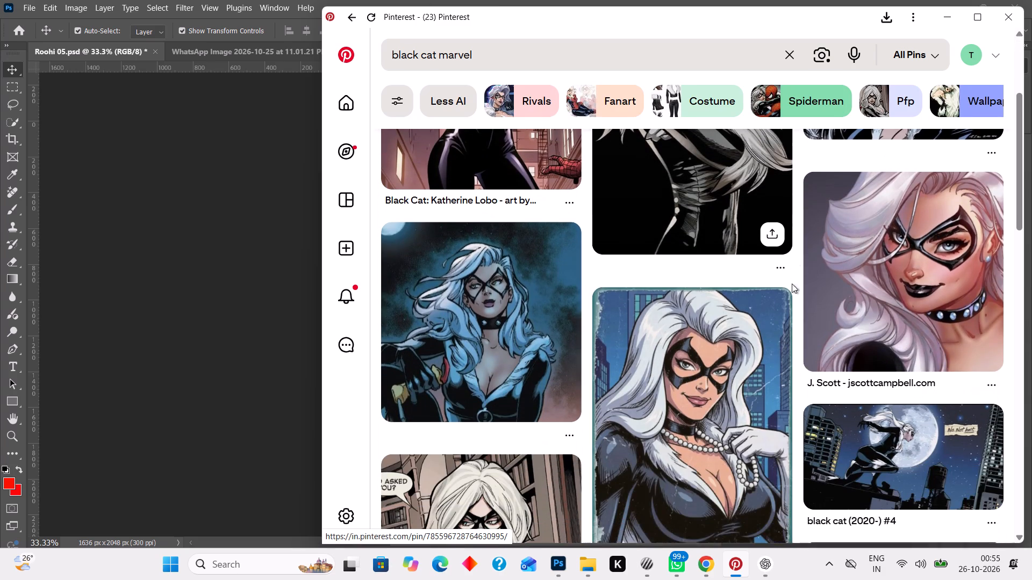
scroll(792, 284, down, 2)
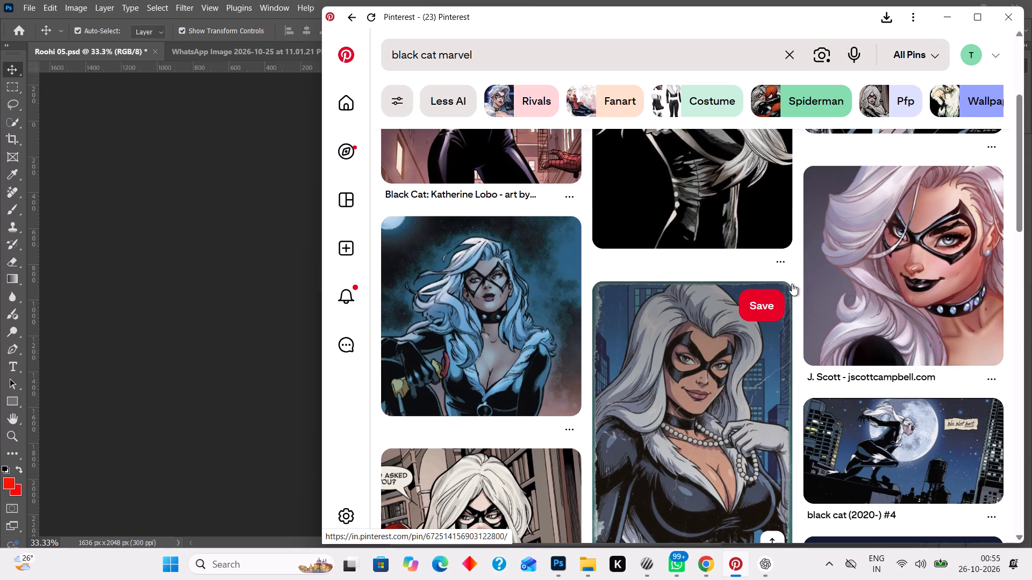
scroll(792, 284, down, 1)
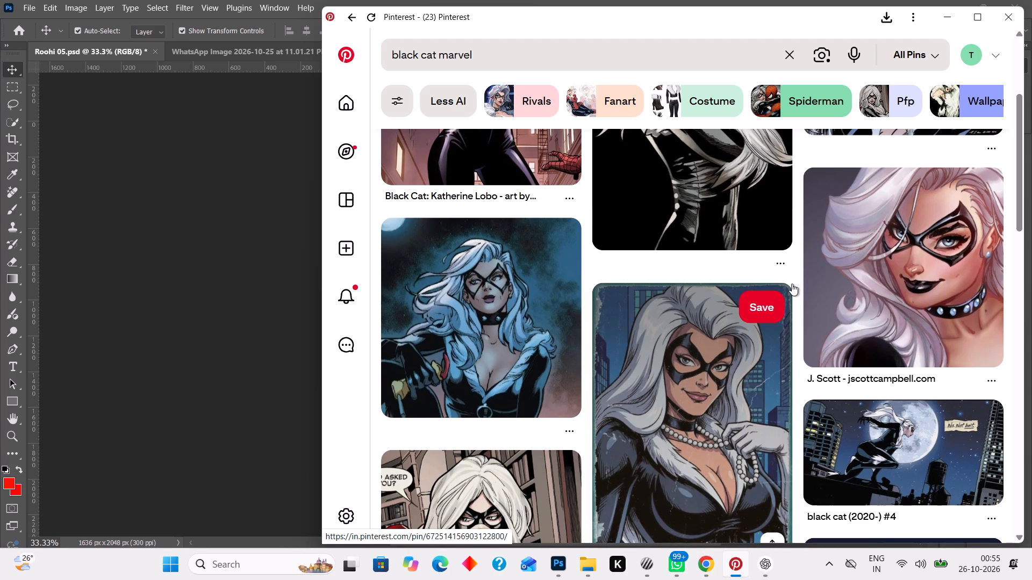
scroll(792, 284, down, 4)
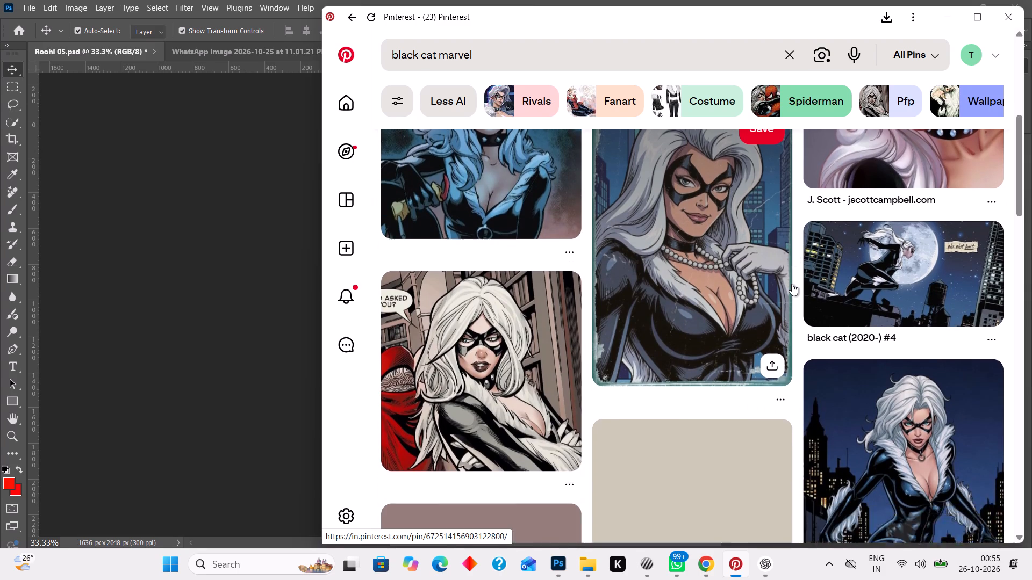
scroll(792, 284, down, 1)
scroll(792, 284, right, 1)
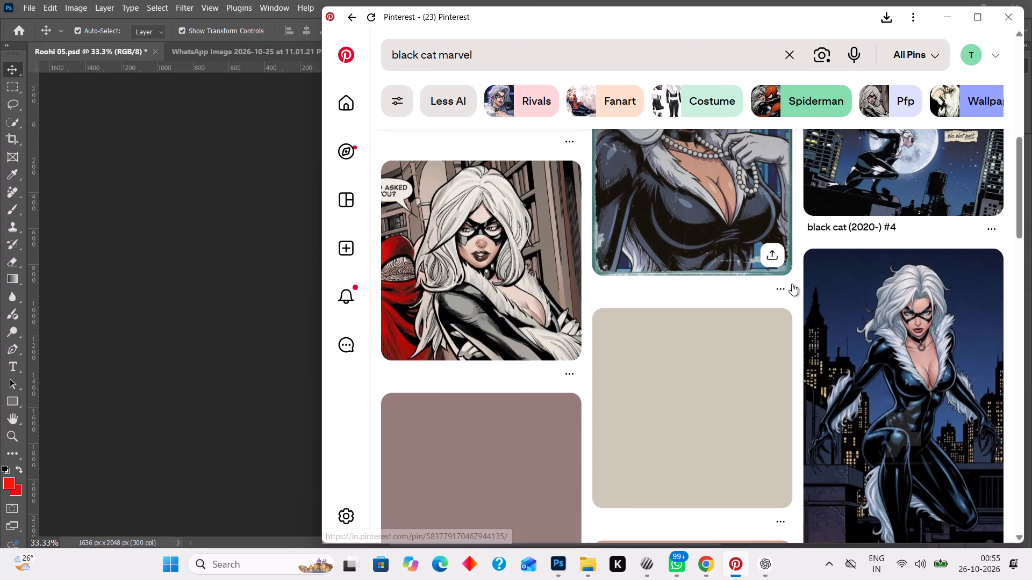
scroll(792, 284, up, 3)
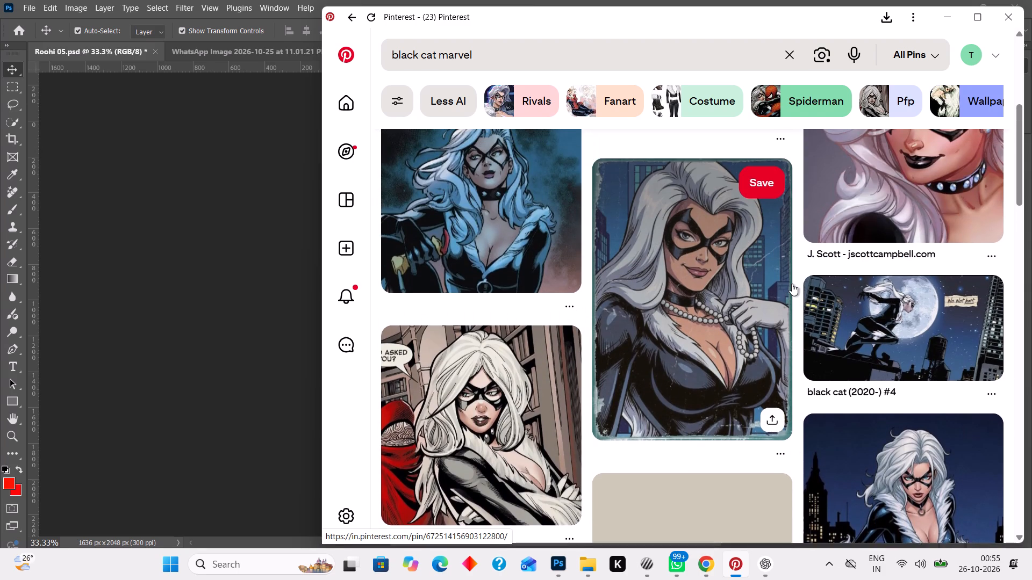
scroll(792, 284, up, 5)
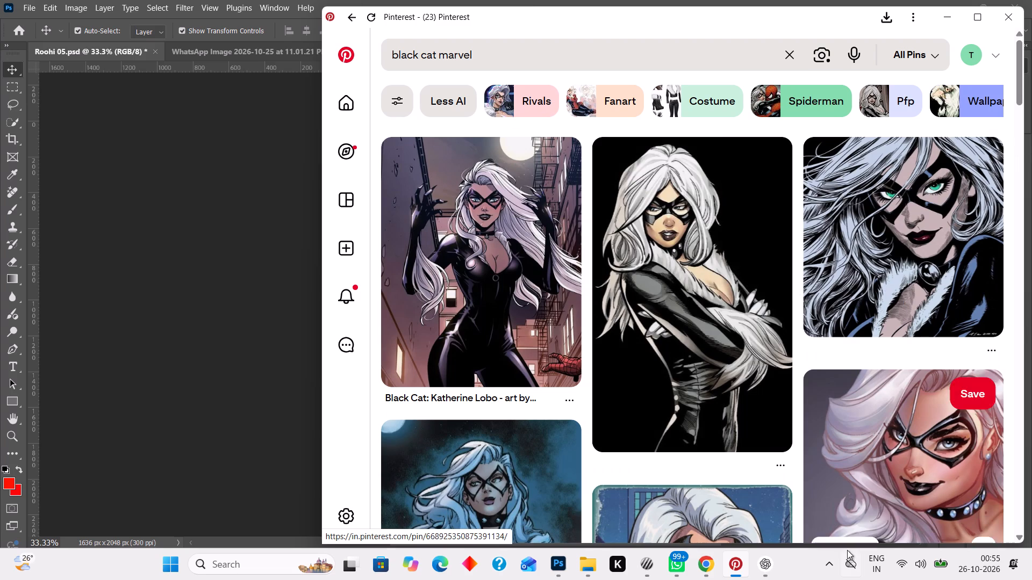
Switch to Meta Business Suite in the browser and submit the Bullseye and Thunderbolts post for scheduling.
click(708, 567)
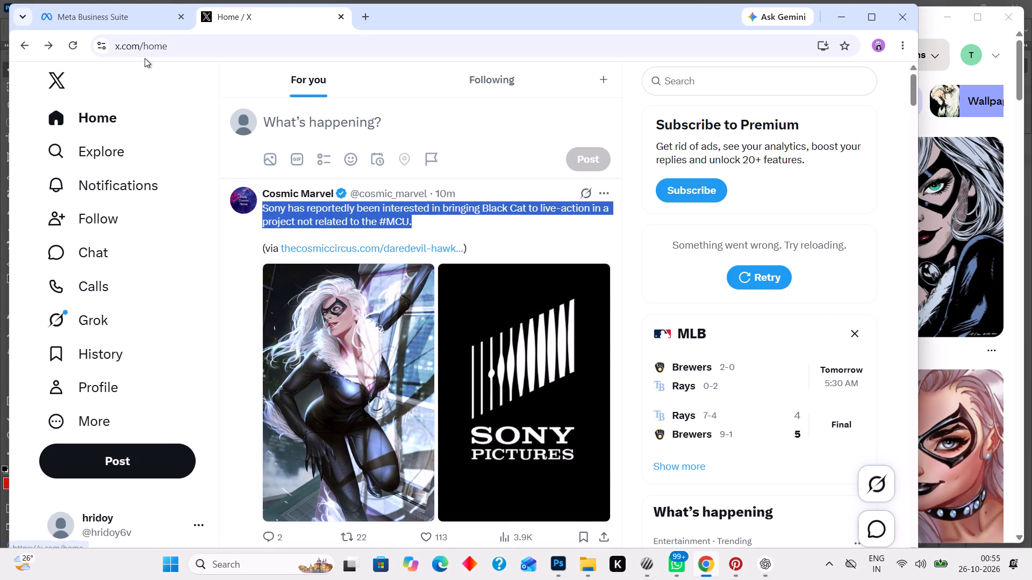
click(116, 9)
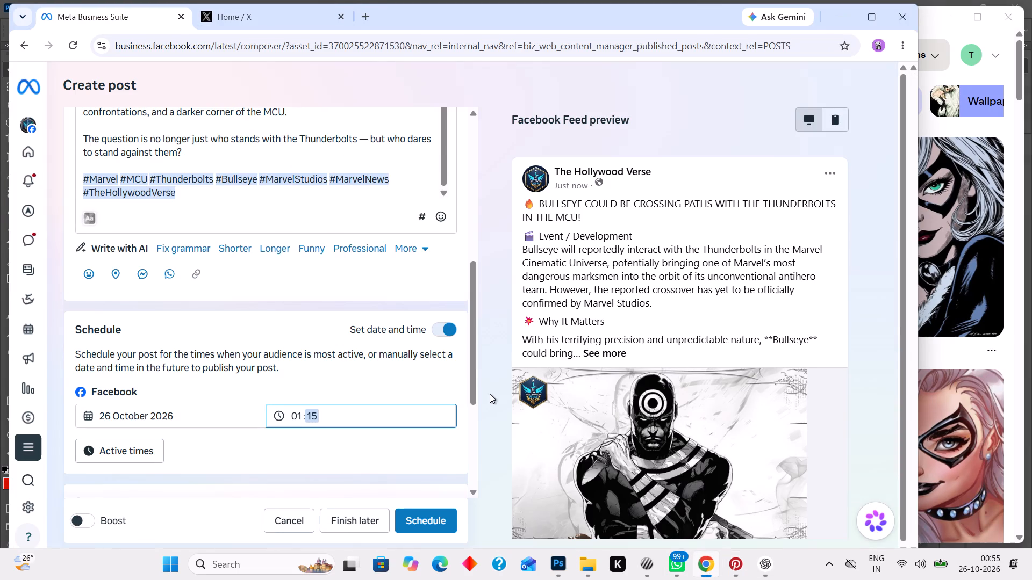
click(431, 524)
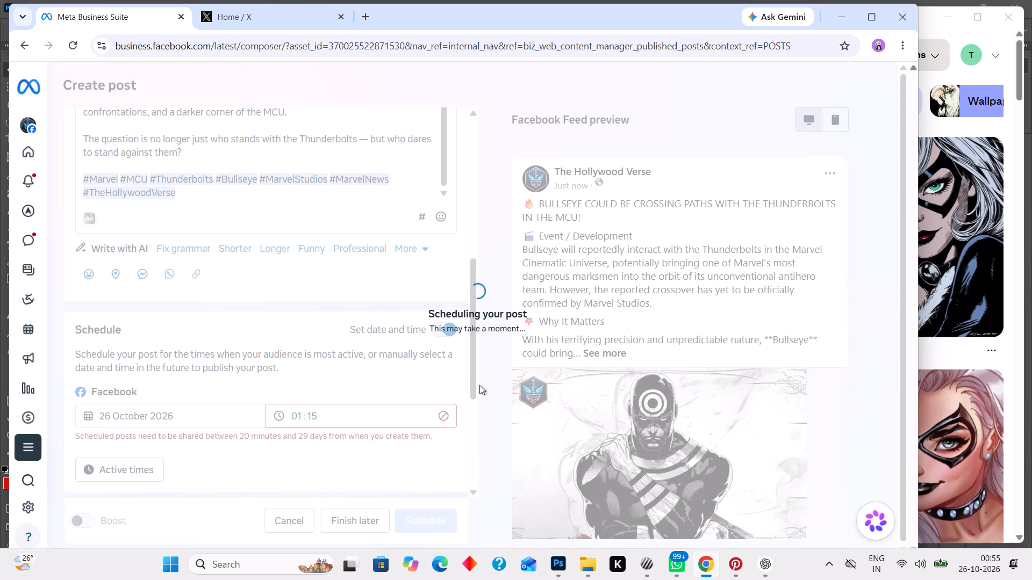
Save the Sony Pictures logo from Cosmic Marvel's X post as "sony" in the z - Copy folder and close the photo view.
click(285, 8)
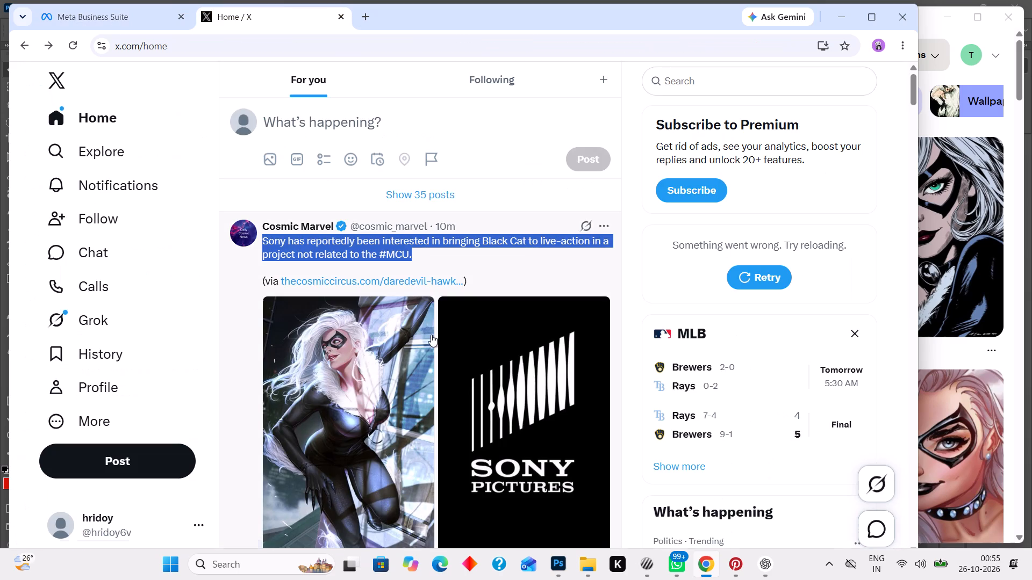
scroll(431, 335, down, 1)
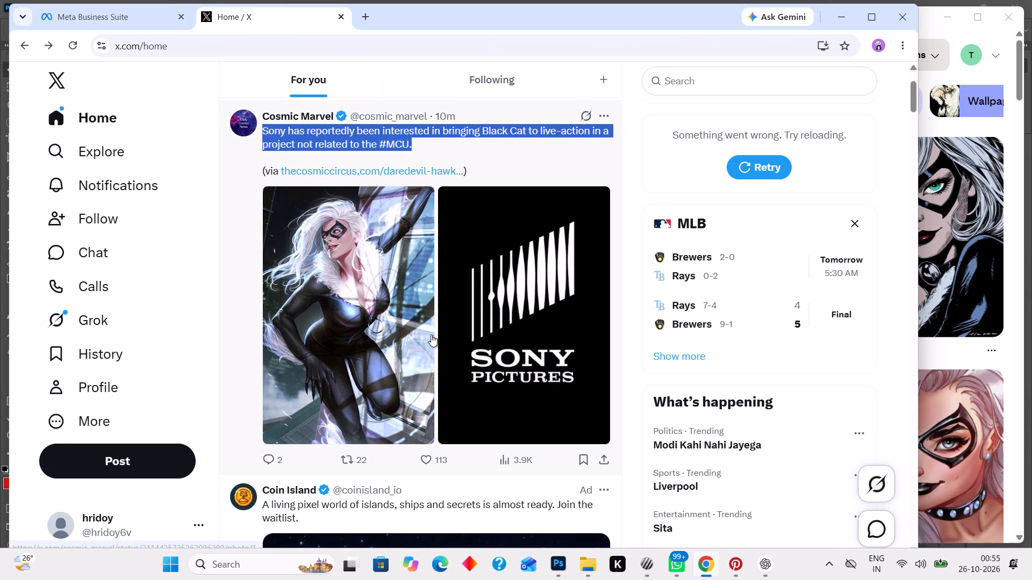
click(524, 318)
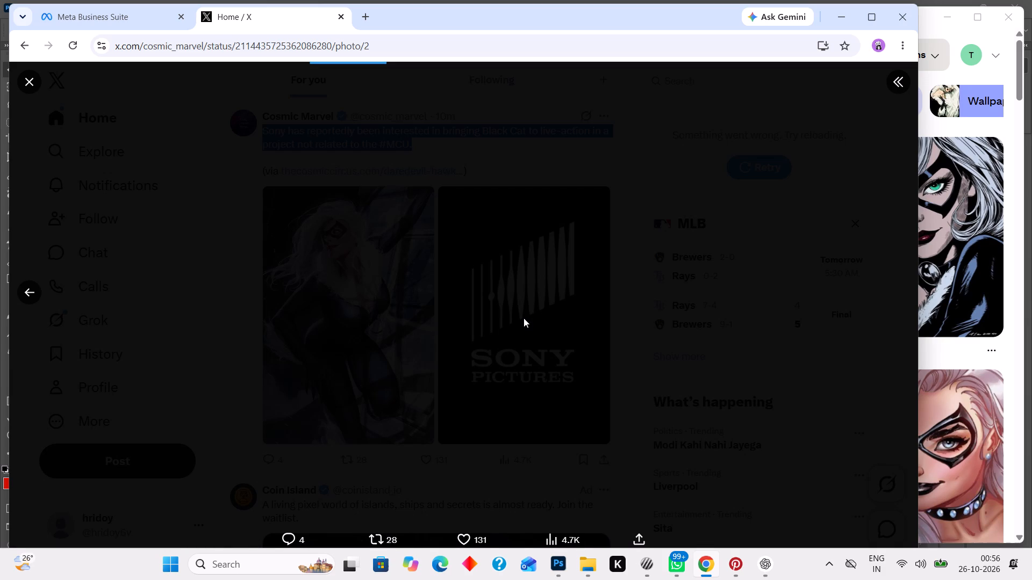
right_click(435, 249)
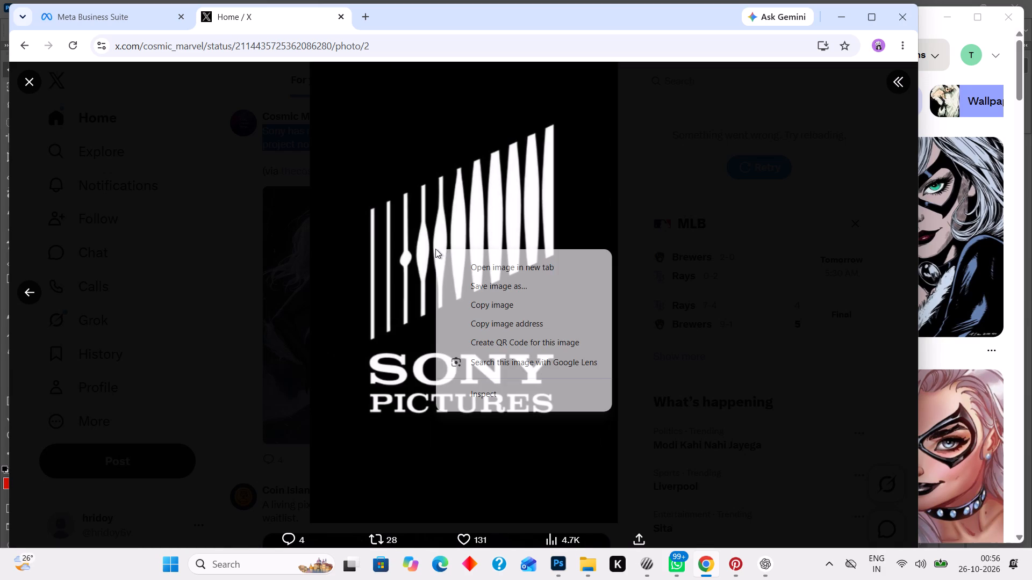
click(478, 287)
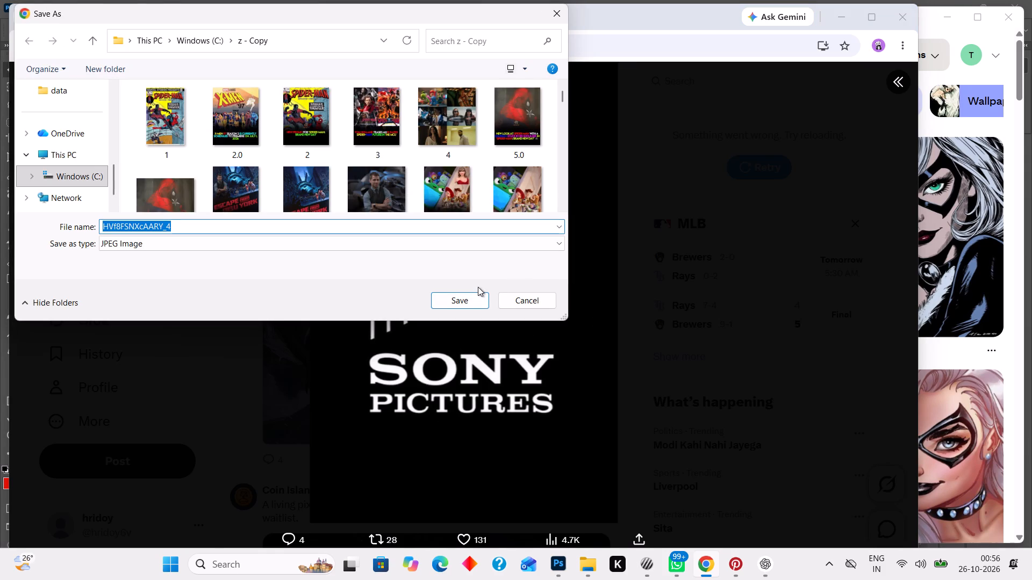
key(BackSpace)
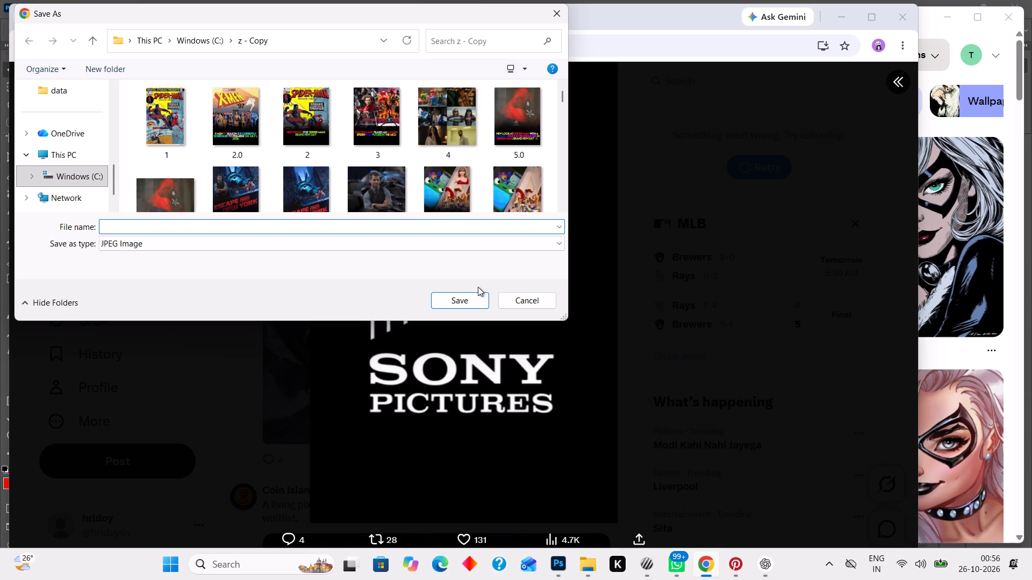
key(s)
text(ony)
key(Return)
click(825, 352)
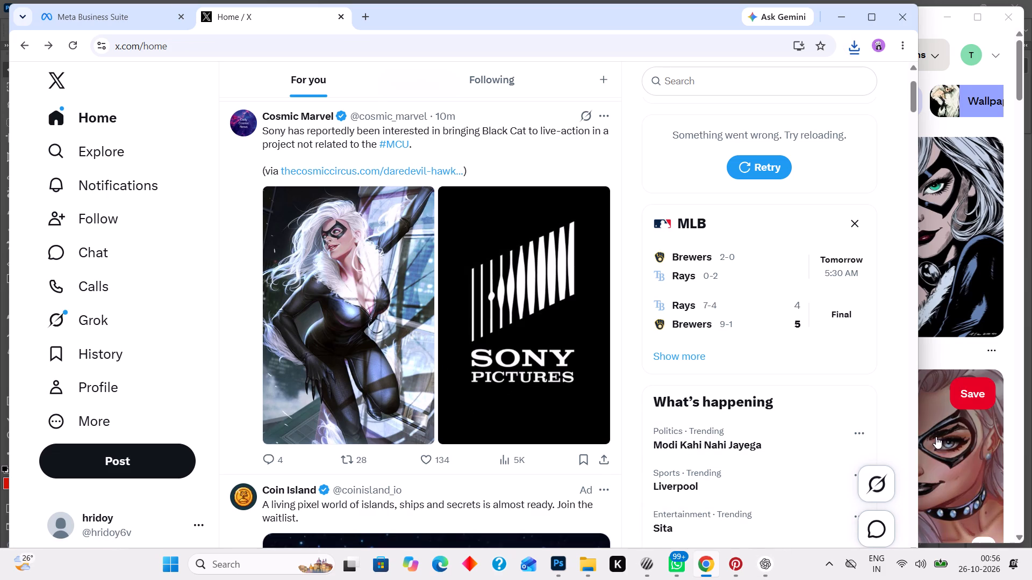
Switch back to Pinterest, look further down the "black cat marvel" results and minimise its window.
click(1015, 357)
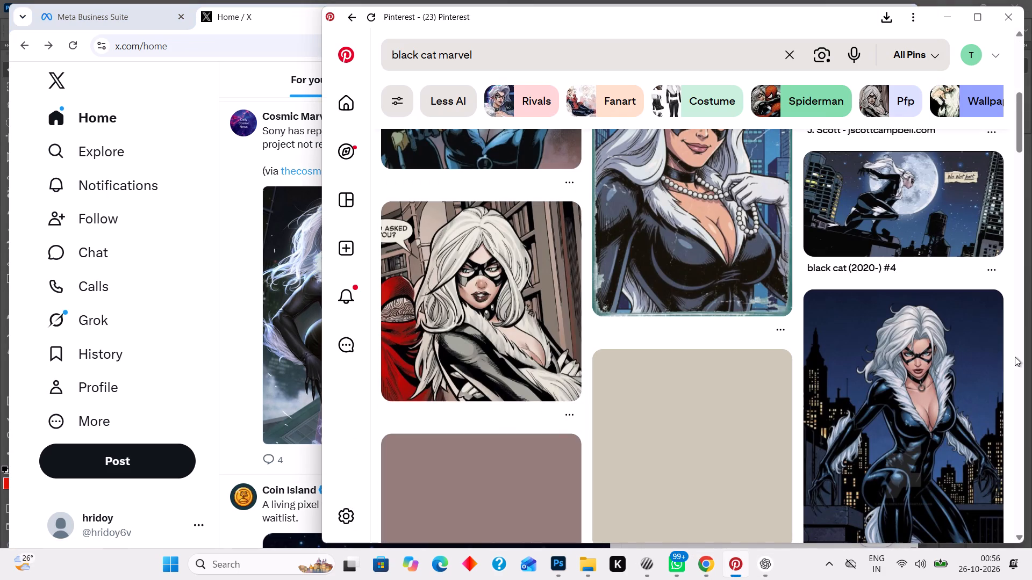
scroll(1015, 357, down, 4)
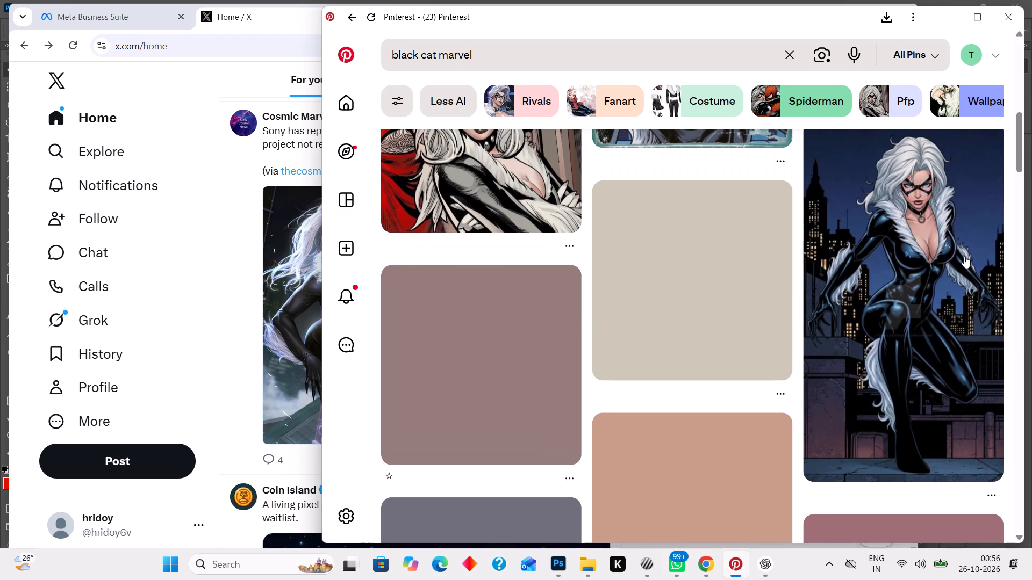
scroll(831, 233, down, 3)
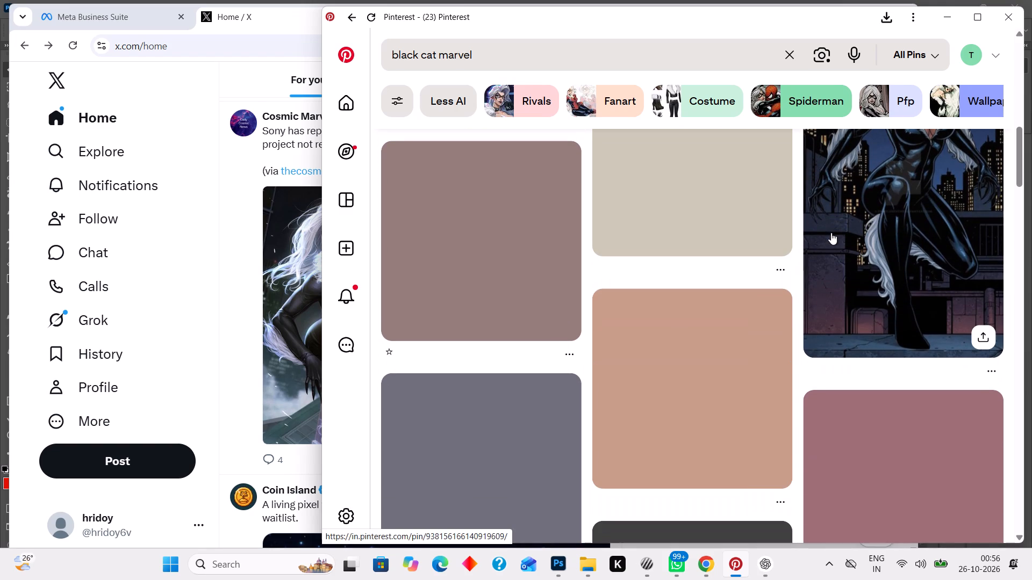
click(945, 18)
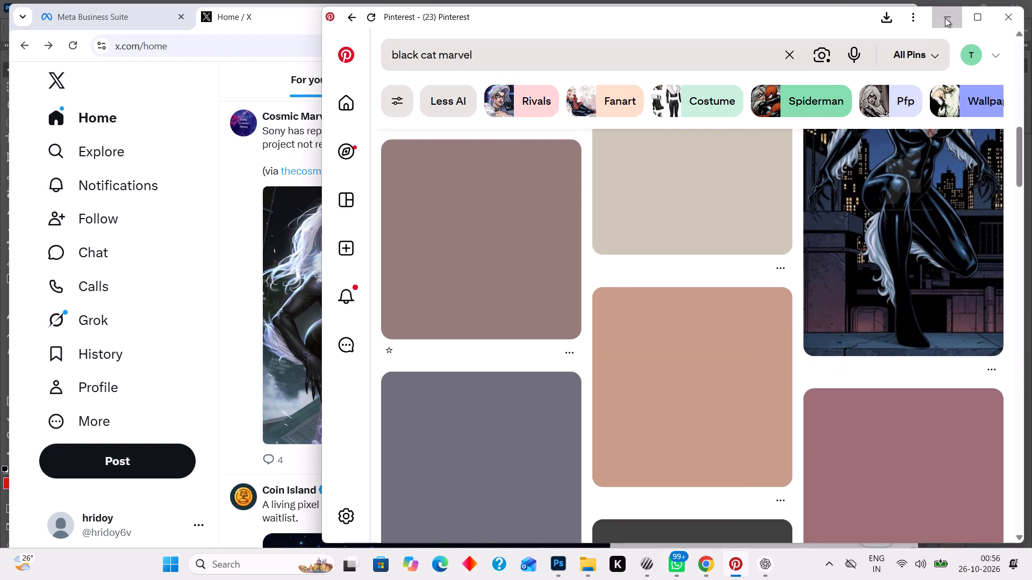
Save the Black Cat artwork from Cosmic Marvel's X post as 396 in the z - Copy folder and close the photo view.
click(369, 260)
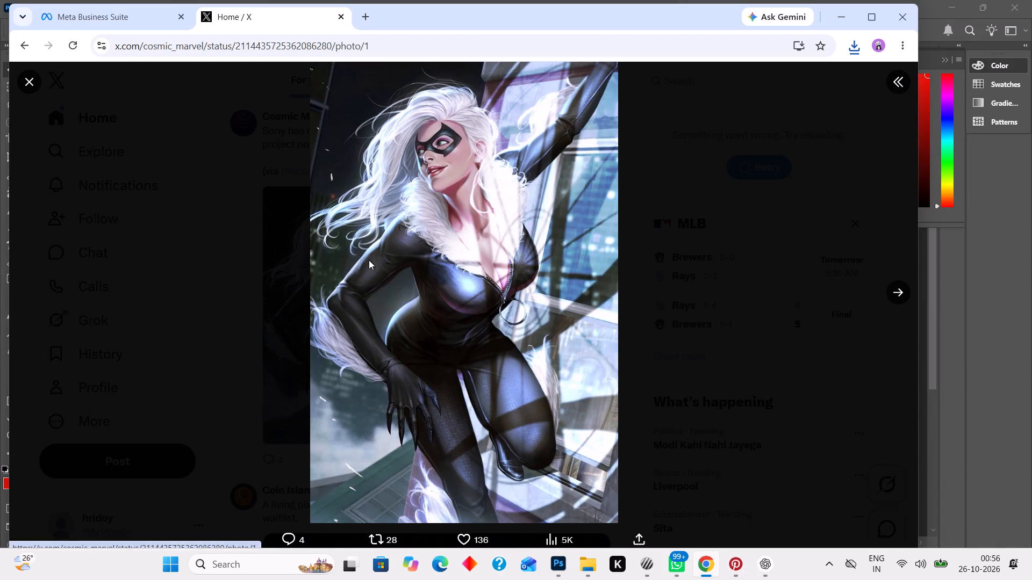
right_click(427, 238)
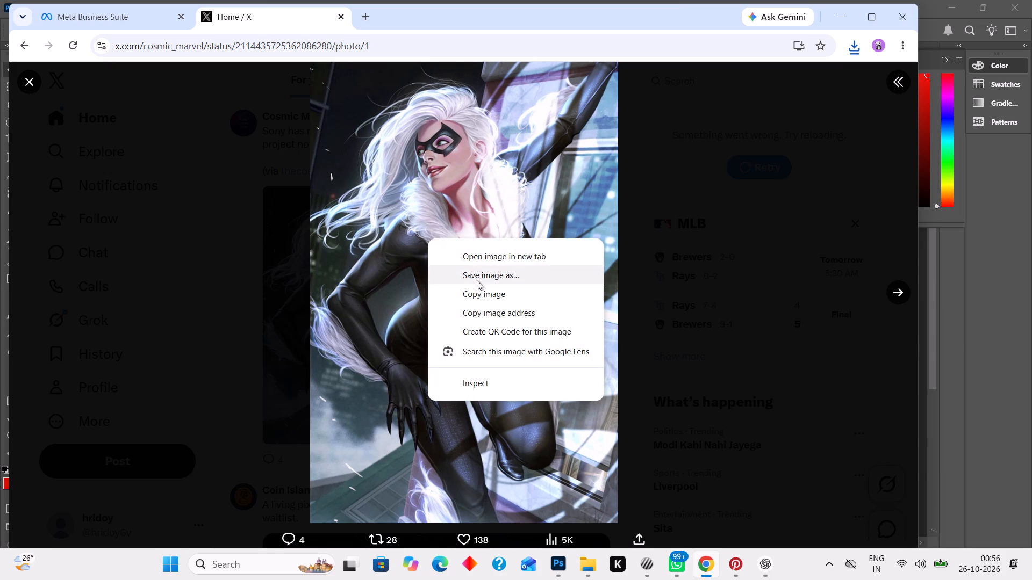
click(477, 279)
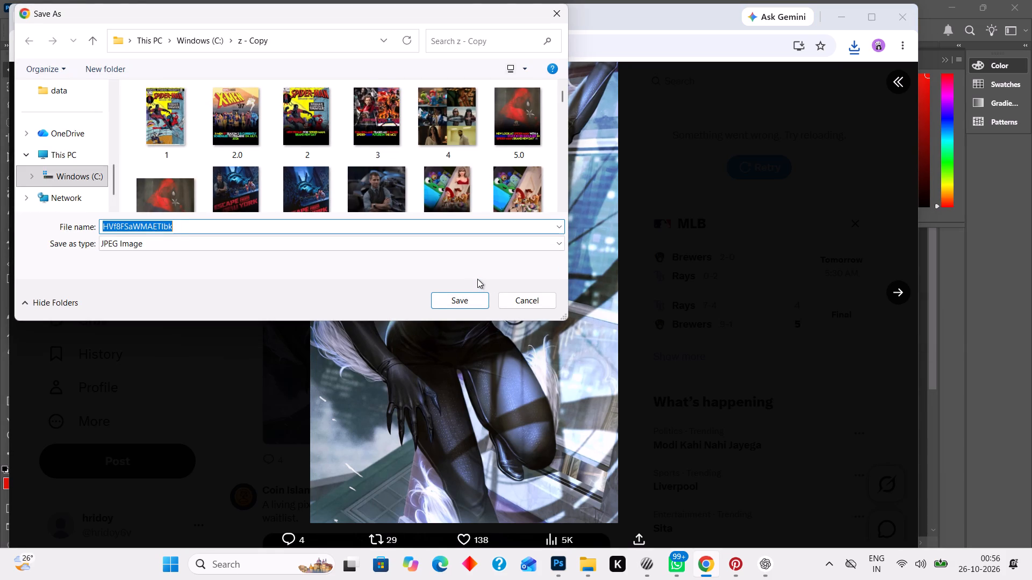
key(3)
key(9)
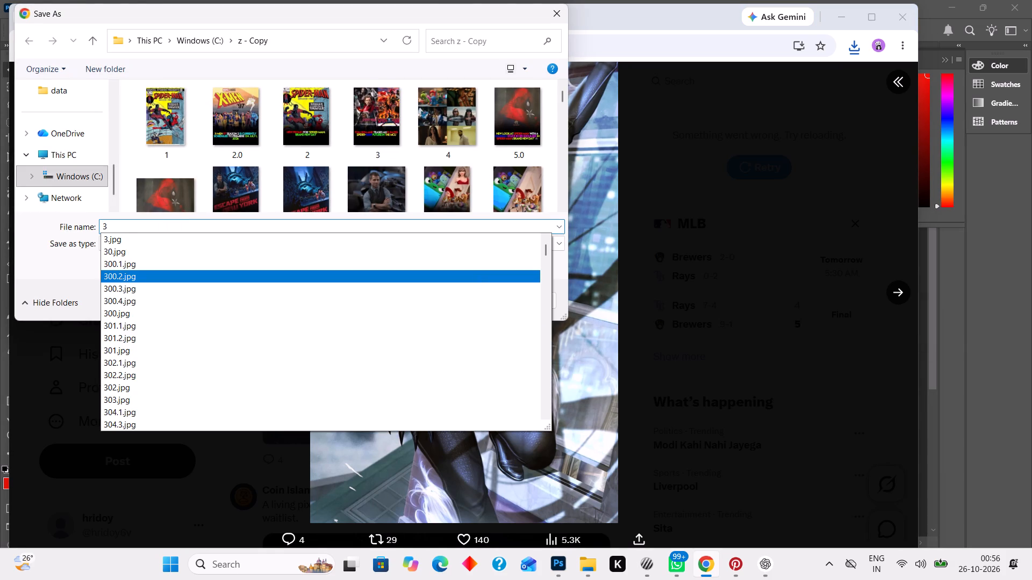
key(5)
key(BackSpace)
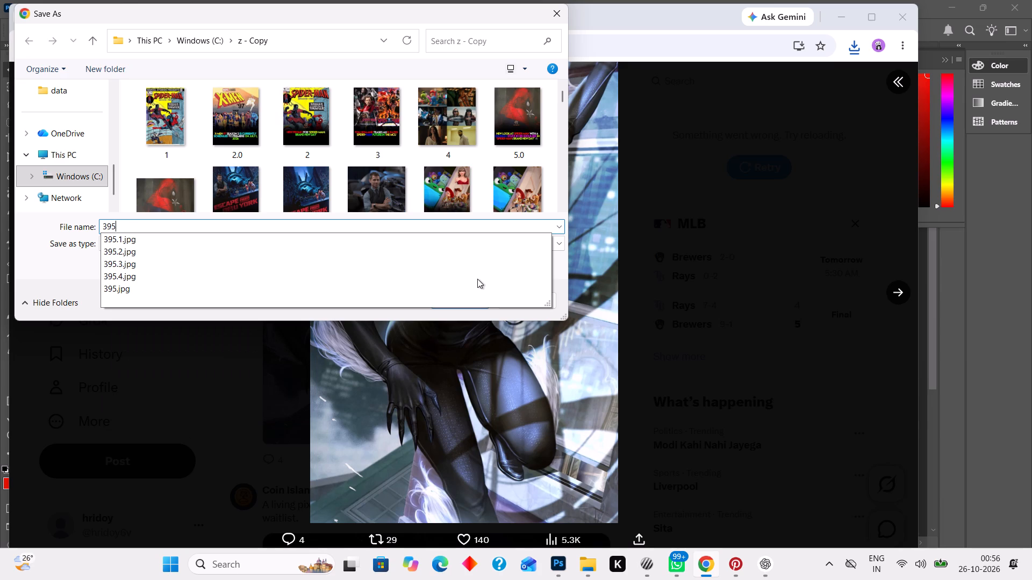
key(6)
key(Return)
click(727, 342)
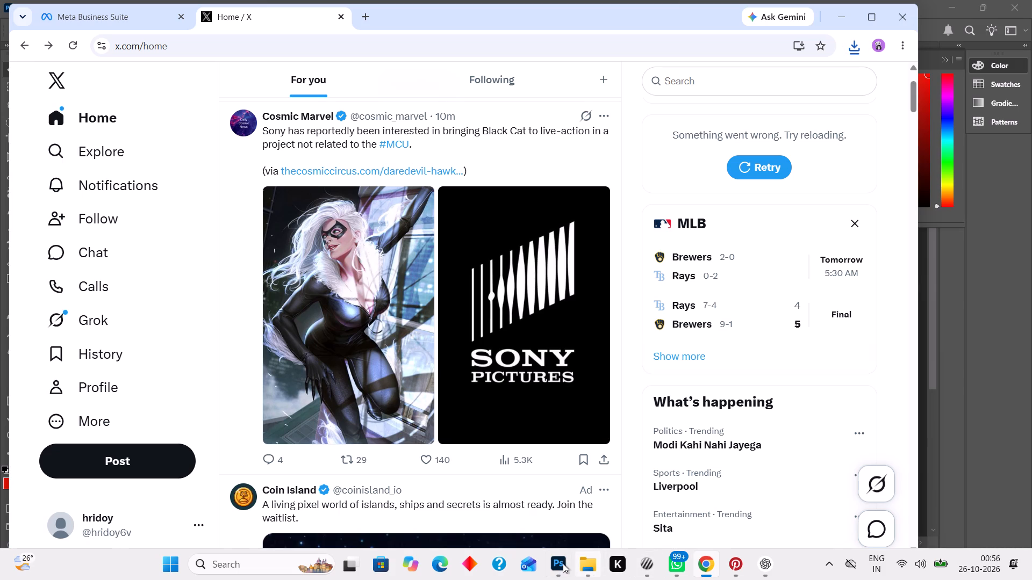
Place image 396 from the z - Copy folder into the Roohi 05.psd poster and scale it to 28.74% to span the canvas width.
click(563, 563)
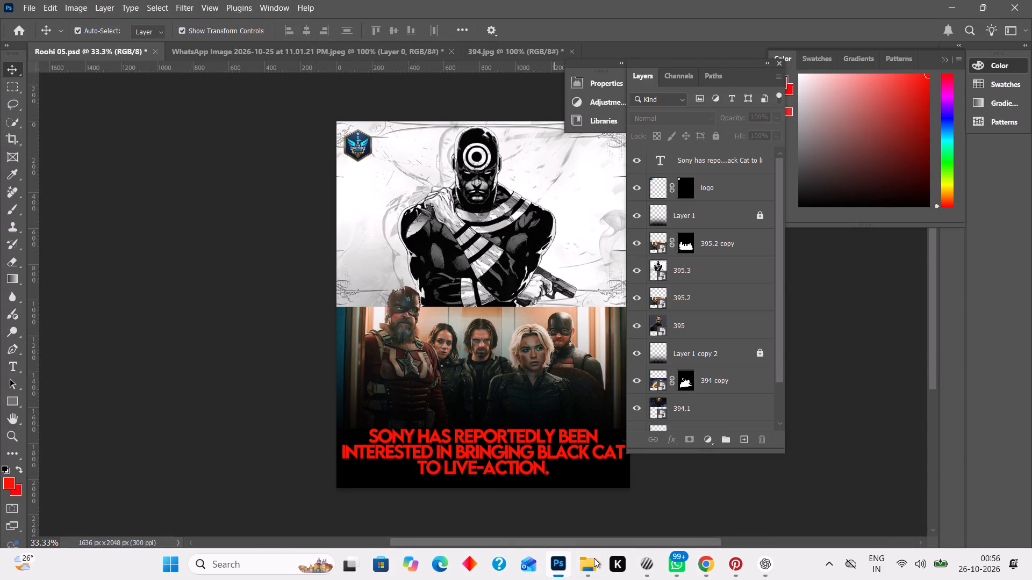
click(594, 558)
scroll(896, 364, down, 2)
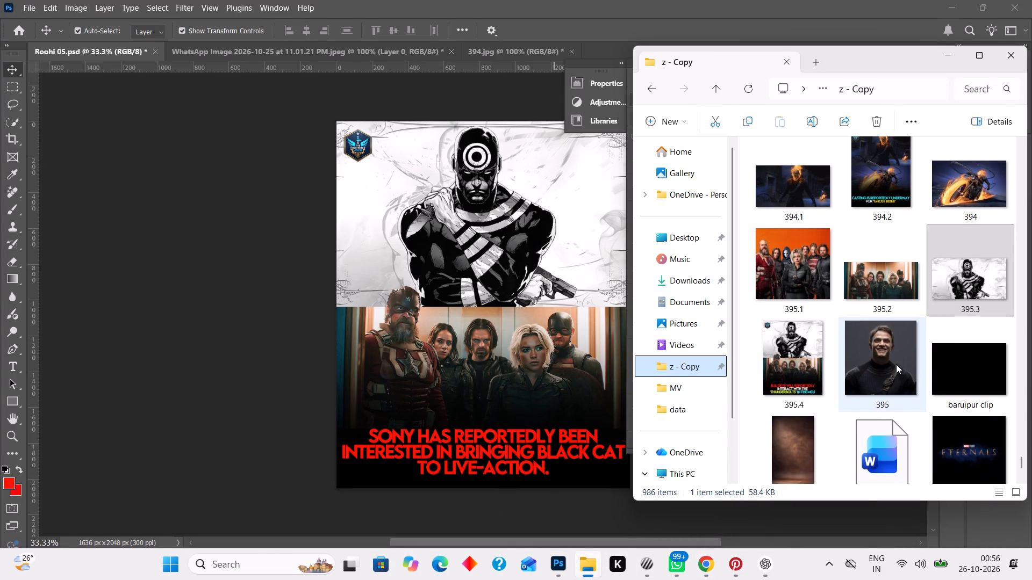
scroll(896, 364, down, 5)
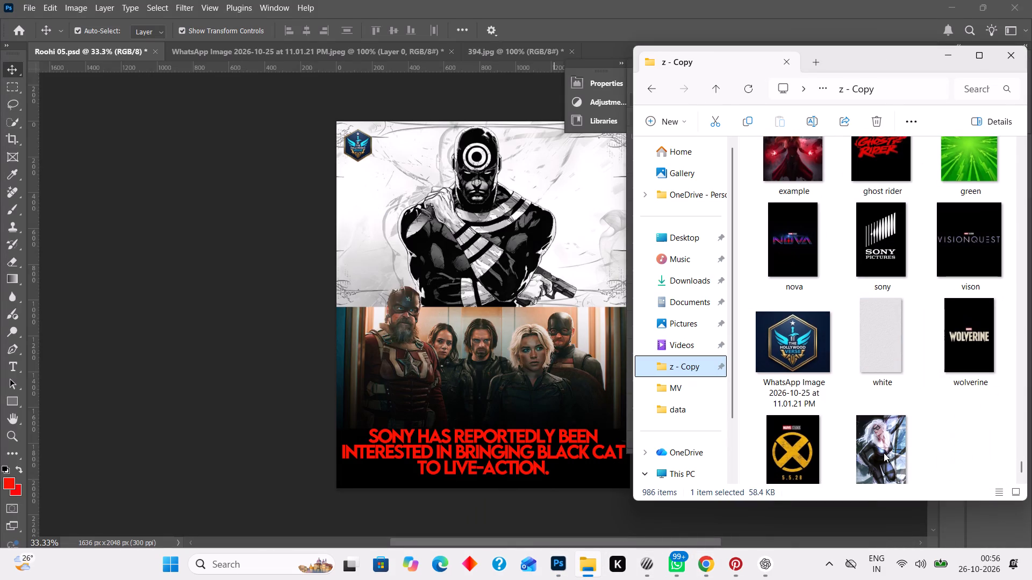
drag(883, 453, 476, 282)
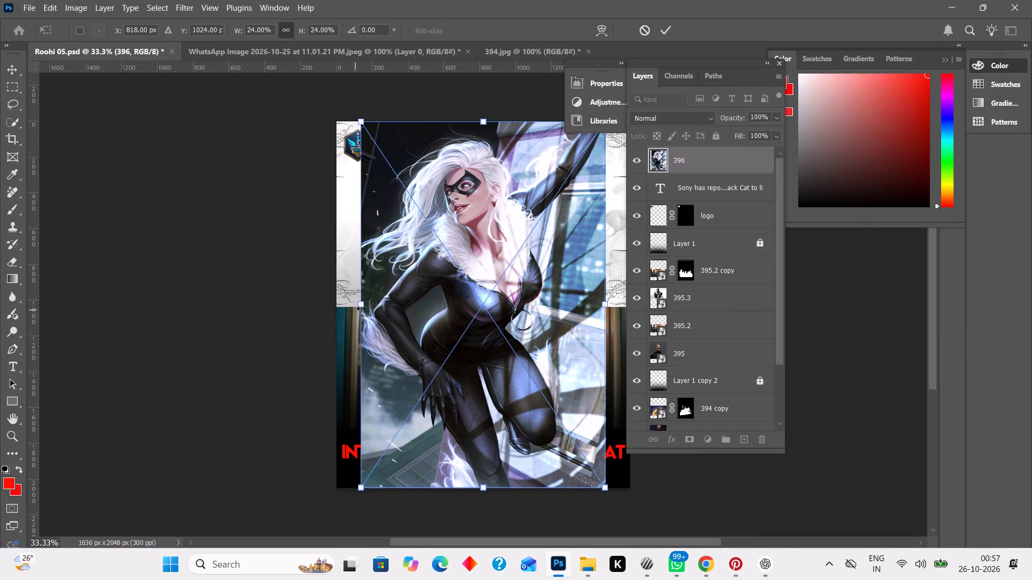
drag(362, 305, 343, 304)
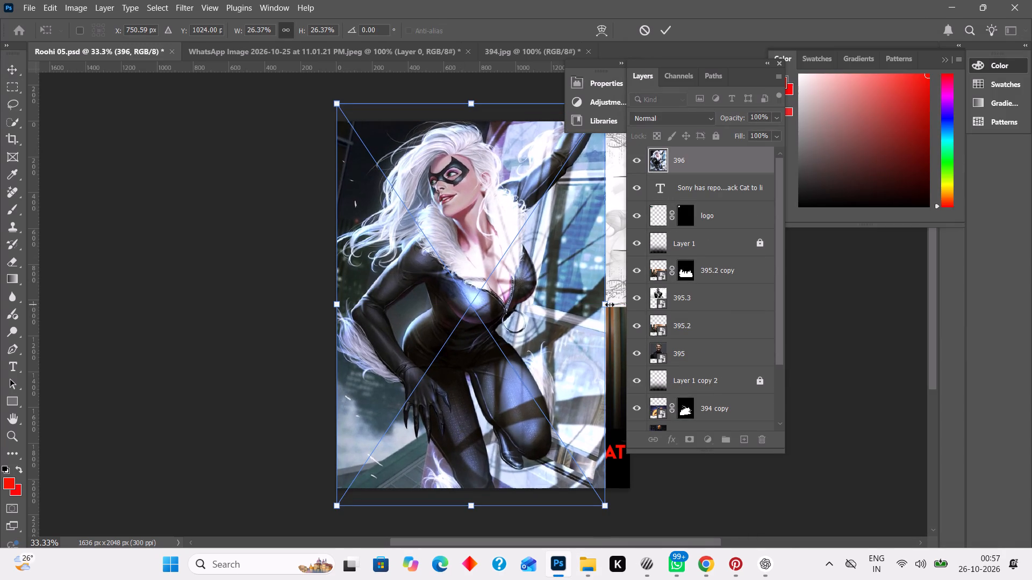
scroll(290, 298, right, 2)
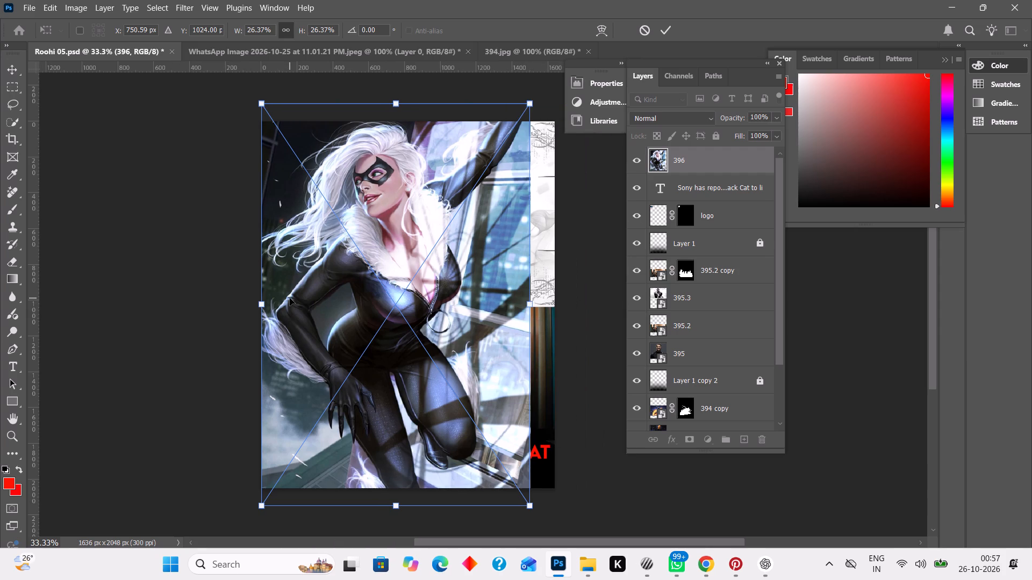
drag(507, 305, 514, 305)
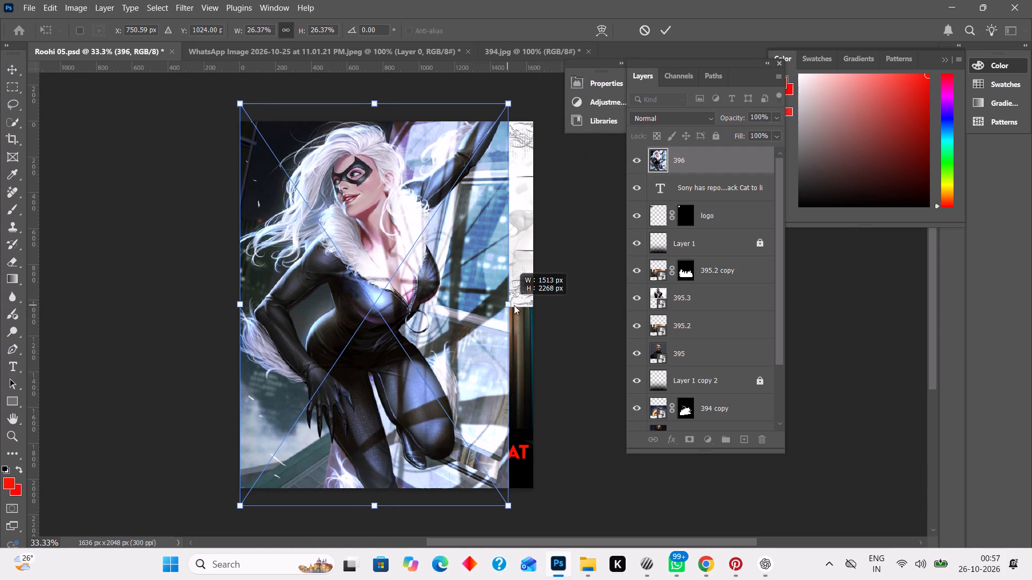
drag(514, 305, 529, 305)
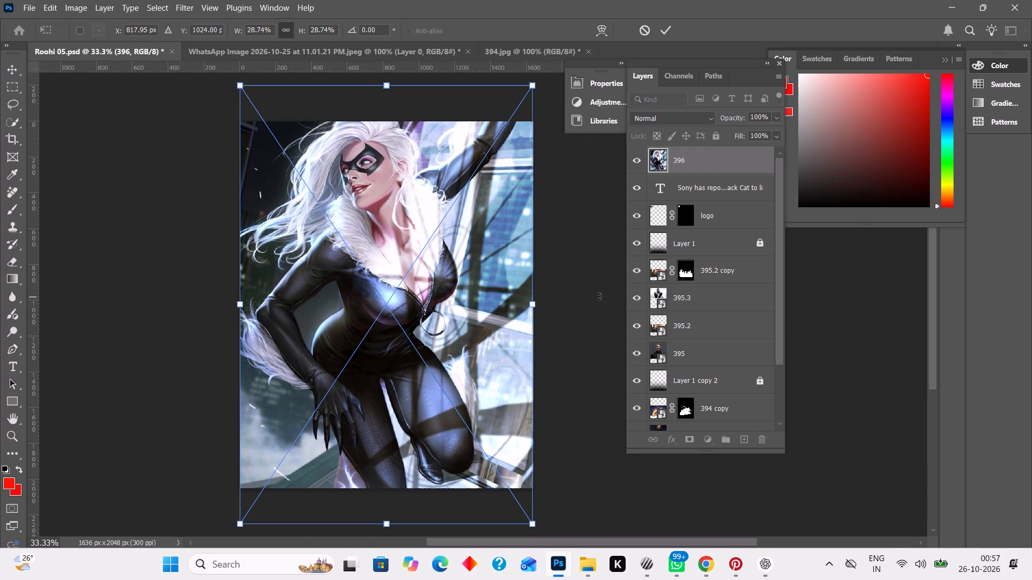
Shift the placed Black Cat image down to a vertical position of about 1138 px and commit the placement.
key(Down)
key(Down)
key(Down)
key(Down)
key(Down)
key(Down)
key(Down)
key(Down)
key(Down)
key(Down)
key(Down)
key(Down)
key(Down)
key(Down)
key(Down)
key(Down)
key(Down)
key(Down)
key(Down)
key(Down)
key(Down)
key(Down)
key(Down)
key(Down)
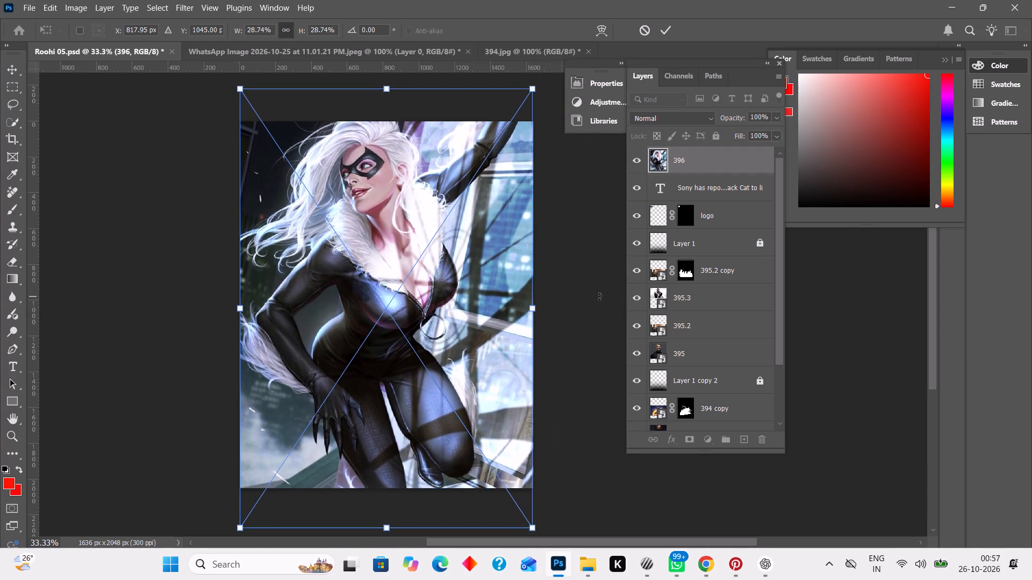
key(Down)
key(Down)
key(Down)
key(Down)
key(Down)
key(Down)
key(Down)
key(Down)
key(Down)
key(Down)
key(Down)
key(Down)
key(Down)
key(Down)
key(Down)
key(Down)
key(Down)
key(Down)
key(Down)
key(Down)
key(Down)
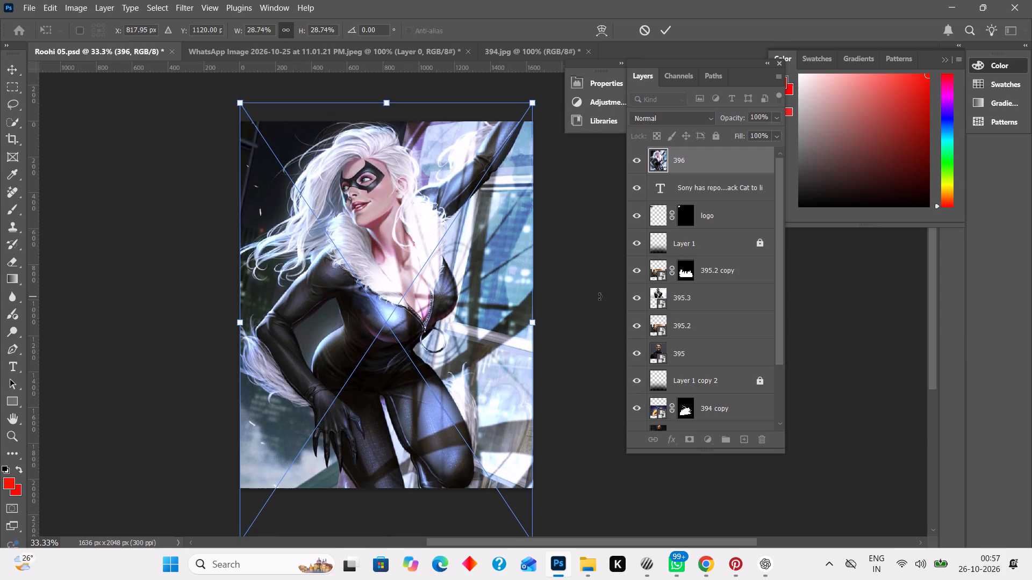
key(Down)
key(Down)
key(Down)
key(Down)
key(Down)
key(Down)
key(Down)
key(Down)
key(Down)
key(Down)
key(Down)
key(Down)
key(Down)
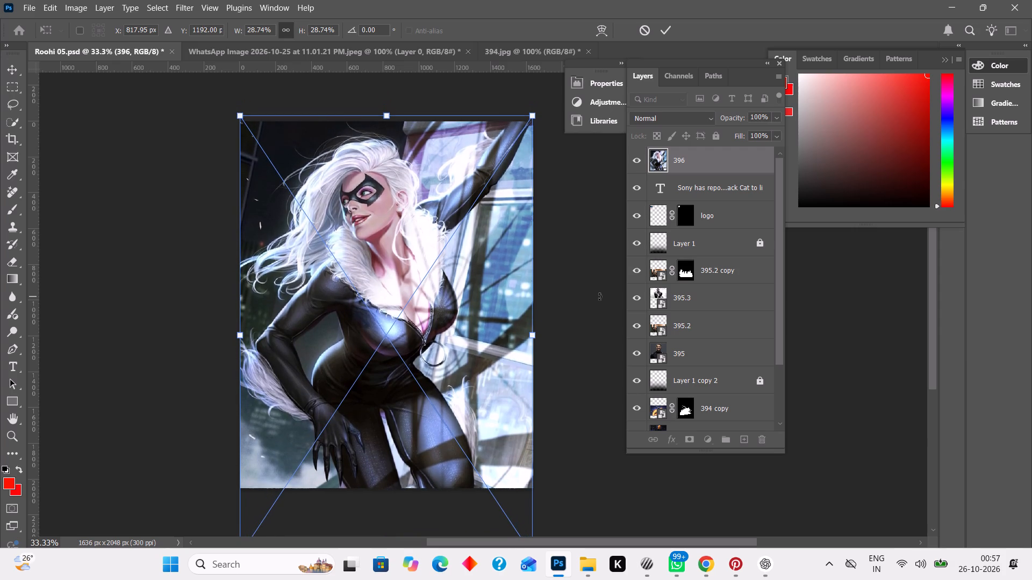
key(Down)
key(Down)
key(Down)
key(Down)
key(Down)
key(Down)
key(Down)
key(Down)
key(Down)
key(Down)
key(Down)
key(Down)
key(Down)
key(Down)
key(Down)
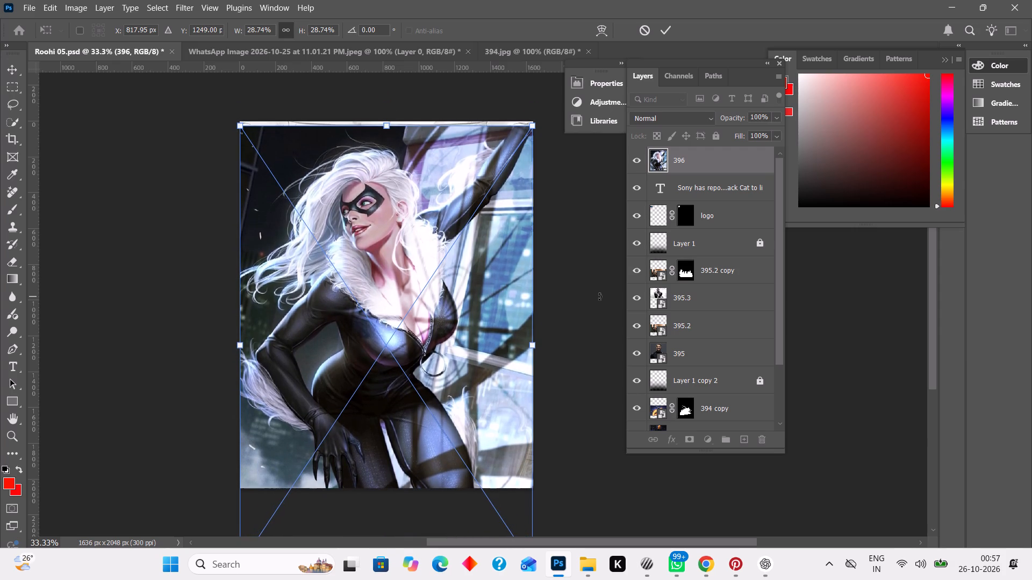
key(Up)
key(Up)
key(Up)
key(Up)
key(Up)
key(Up)
key(Up)
key(Up)
key(Up)
key(Up)
key(Up)
key(Up)
key(Up)
key(Up)
key(Up)
key(Up)
key(Up)
key(Up)
key(Up)
key(Up)
key(Up)
key(Up)
key(Up)
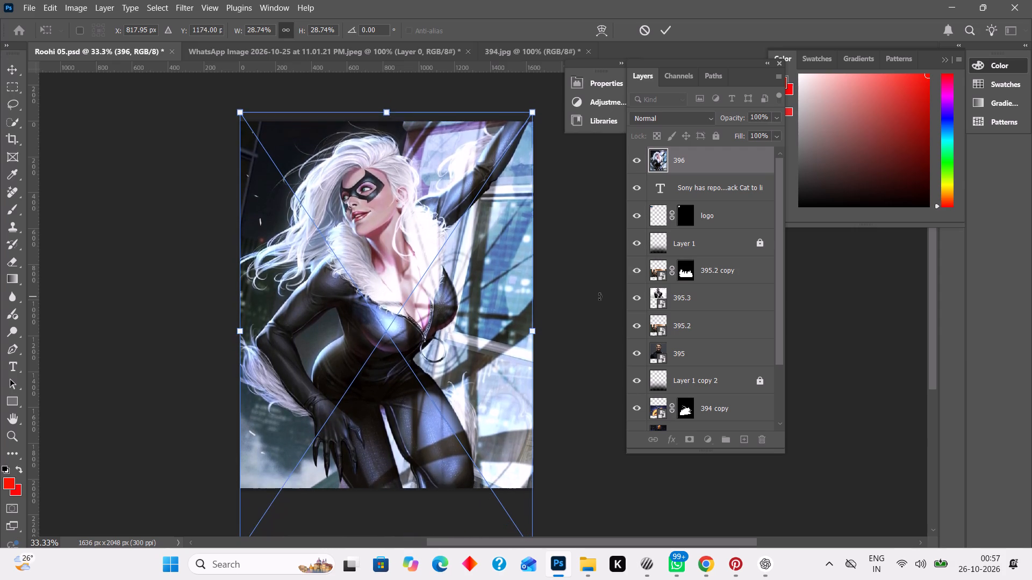
key(Up)
key(Up)
key(Up)
key(Up)
key(Up)
key(Up)
key(Up)
key(Up)
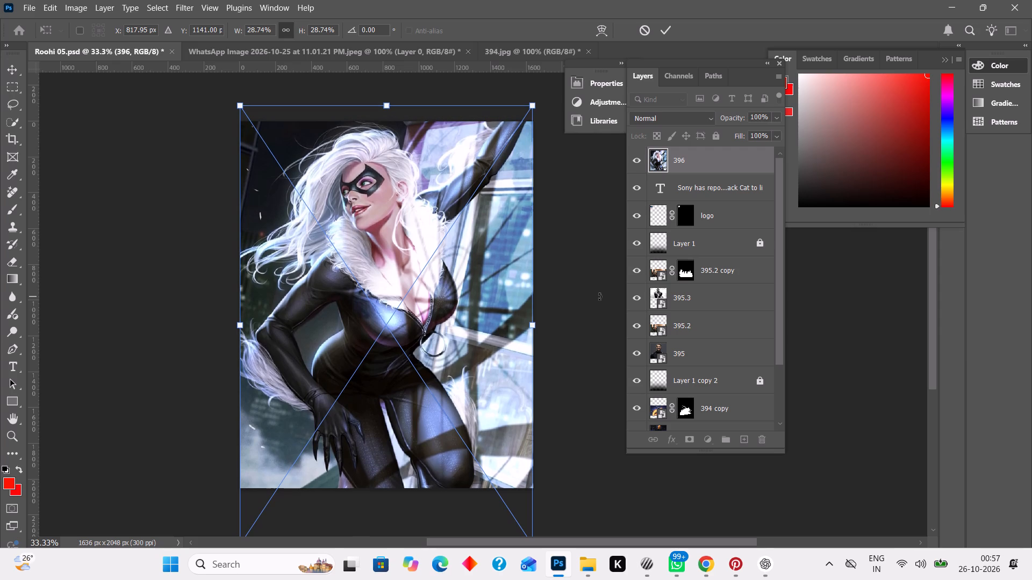
click(674, 24)
click(590, 209)
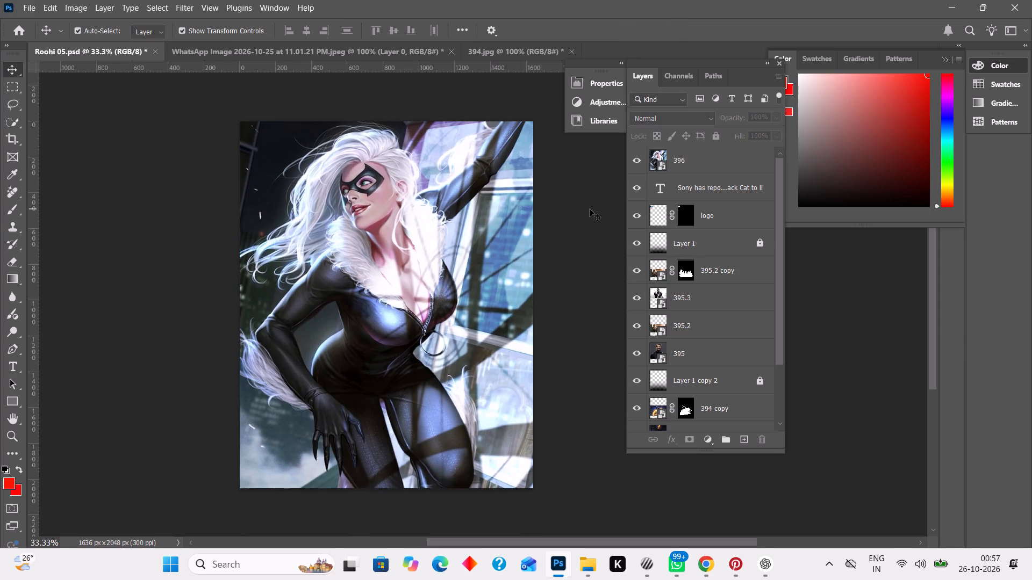
Draw an elliptical frame over Black Cat's face with the Frame tool and extend it downward to about 337 px high.
click(14, 153)
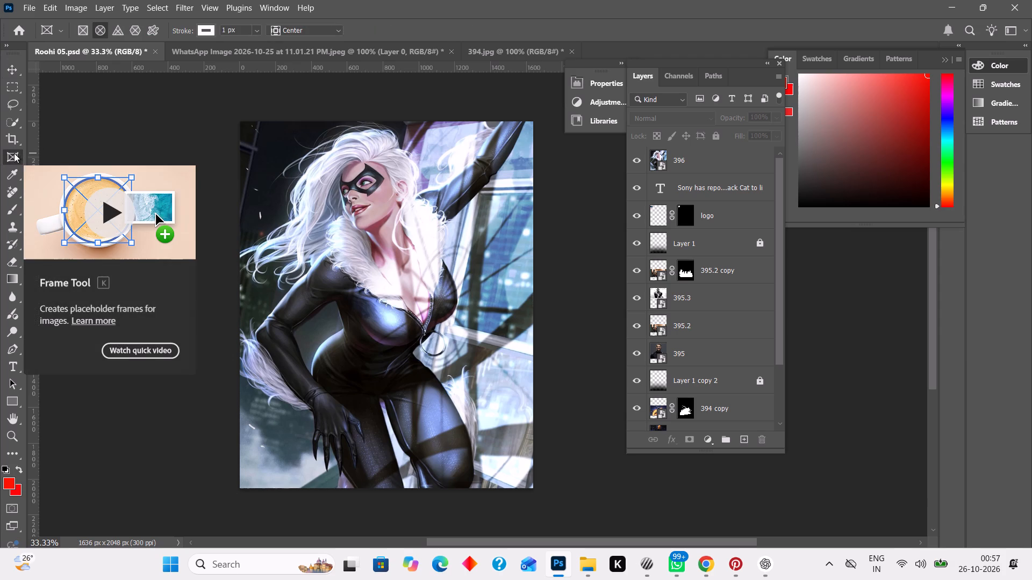
click(14, 153)
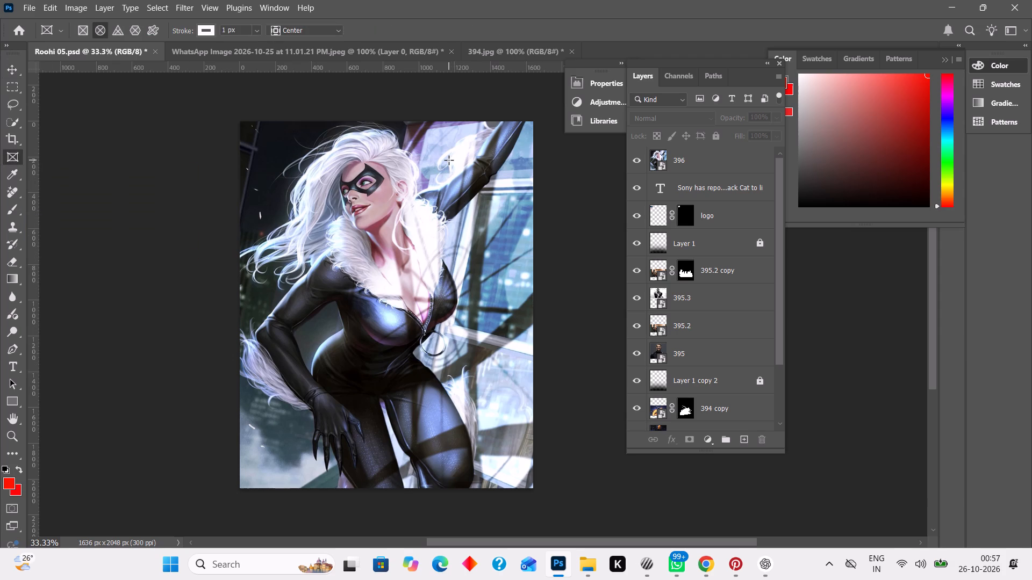
drag(449, 160, 467, 213)
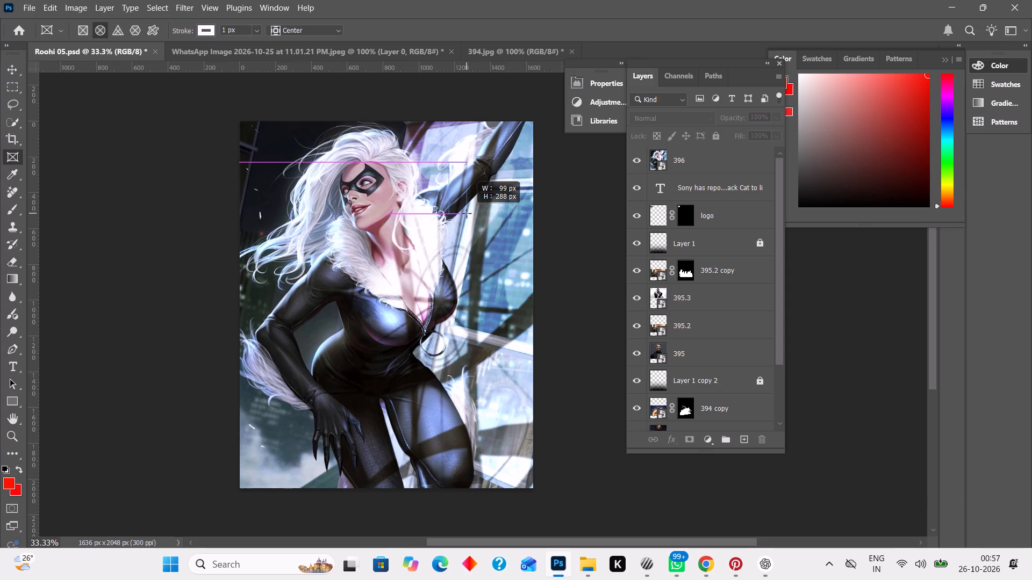
drag(467, 213, 330, 195)
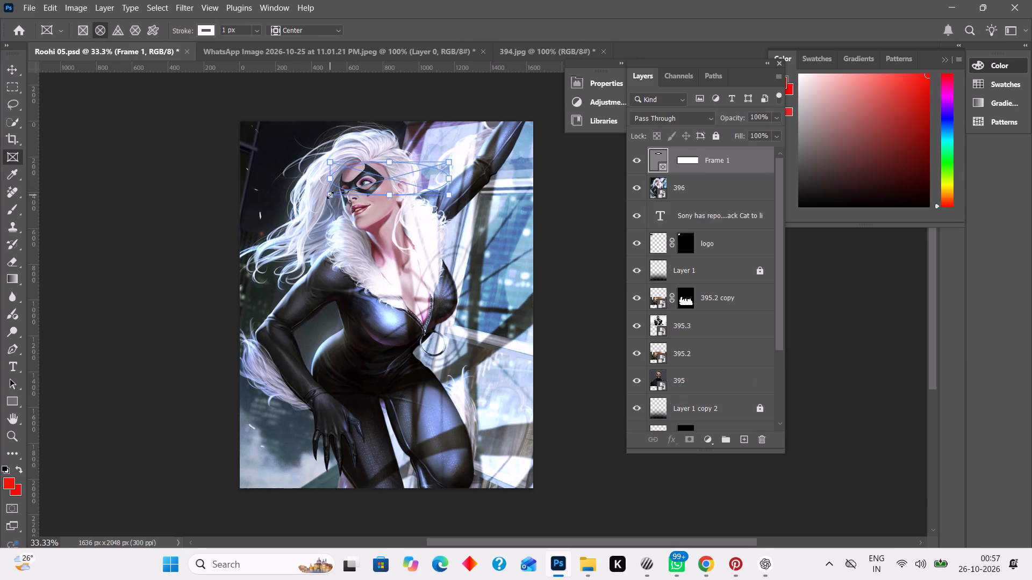
drag(388, 195, 388, 206)
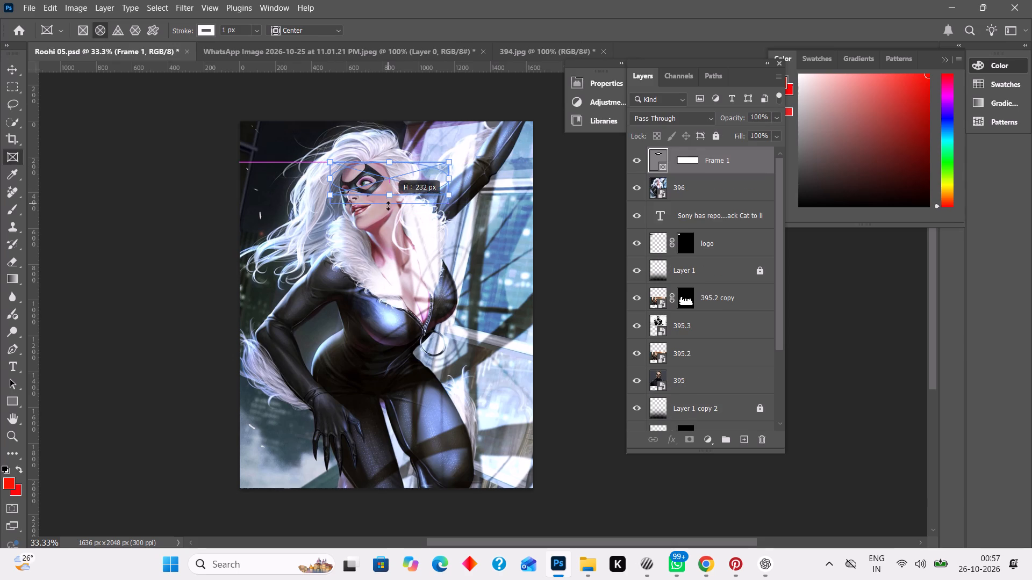
drag(388, 206, 390, 222)
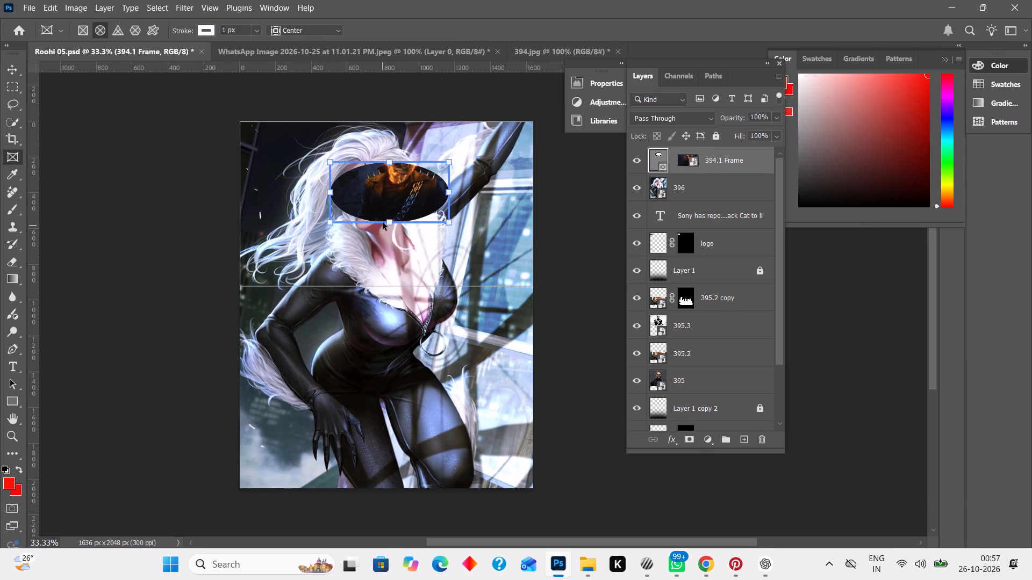
Reshape the elliptical frame into a near-circle just beside Black Cat's face, next to her raised arm.
drag(329, 224, 334, 223)
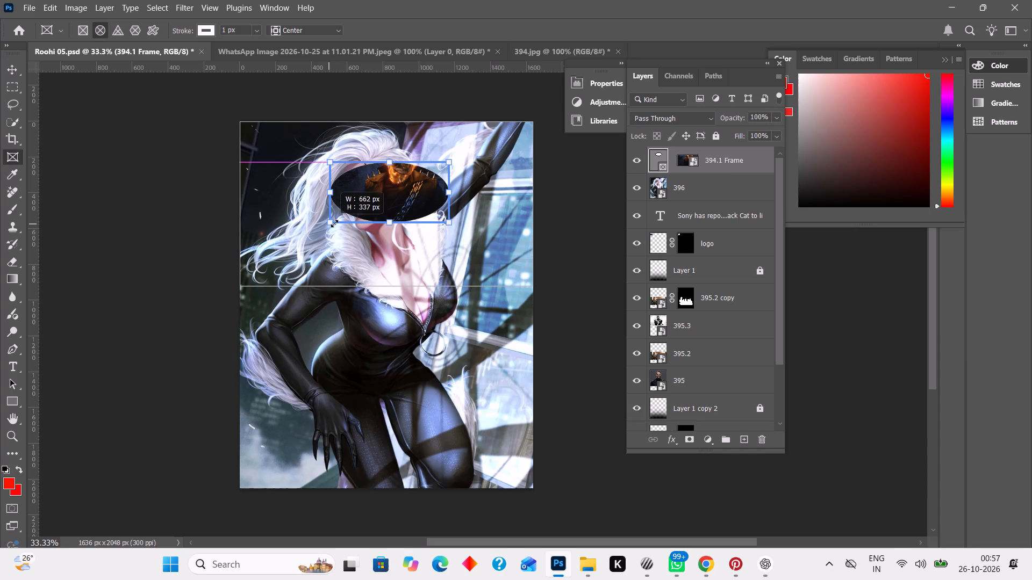
drag(334, 223, 371, 216)
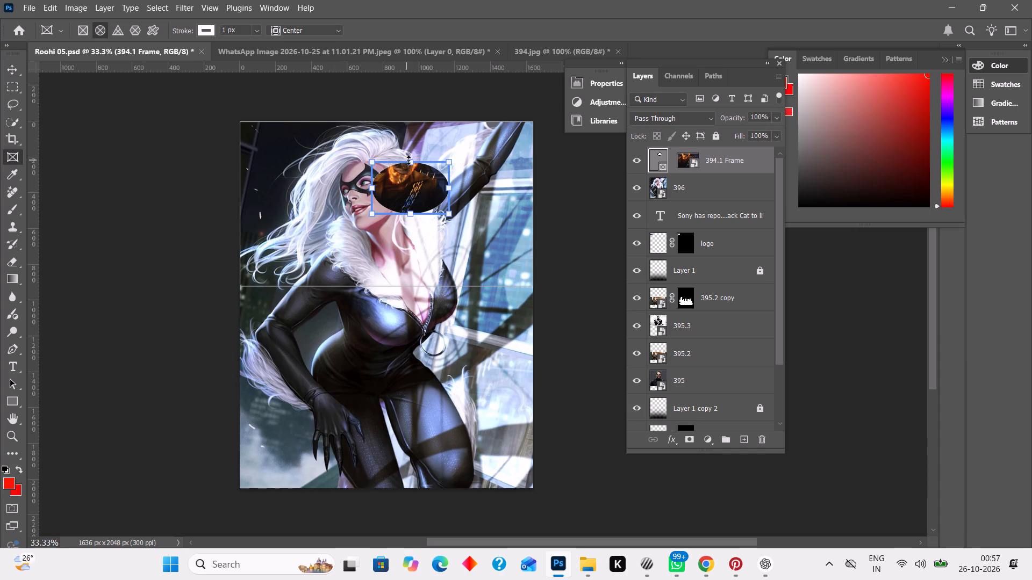
drag(411, 161, 408, 139)
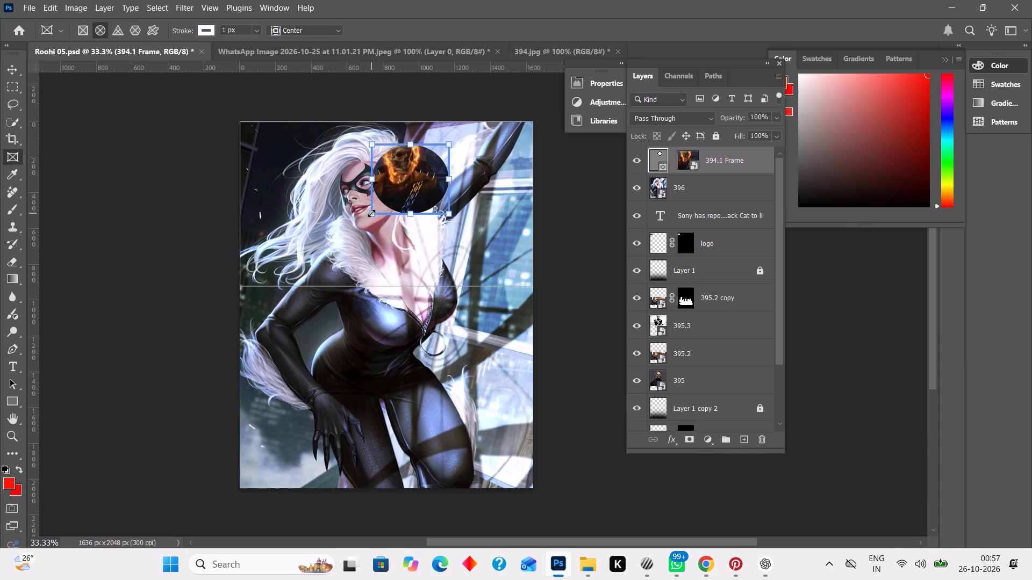
drag(370, 178, 381, 177)
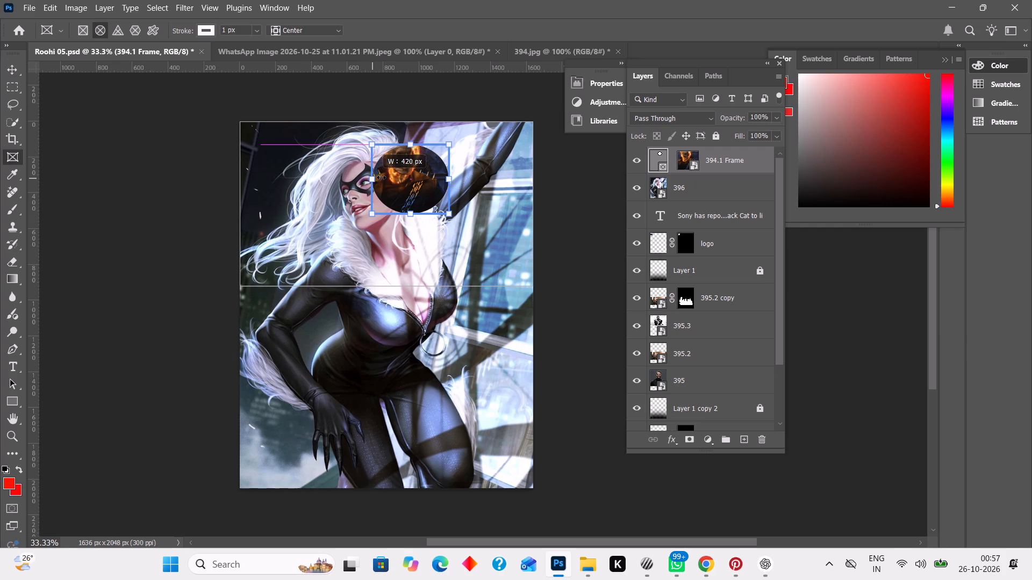
drag(381, 177, 382, 177)
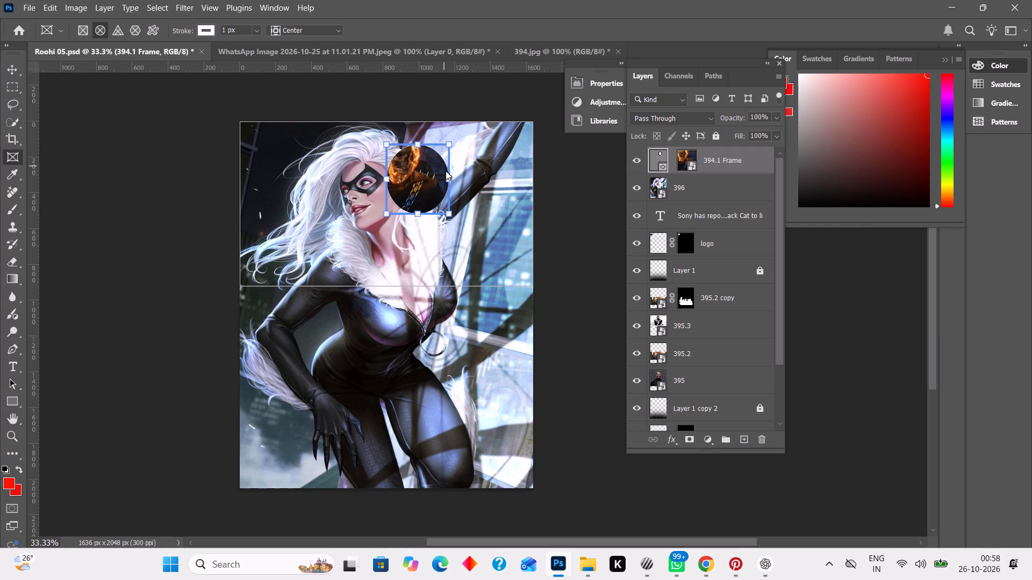
drag(450, 179, 451, 179)
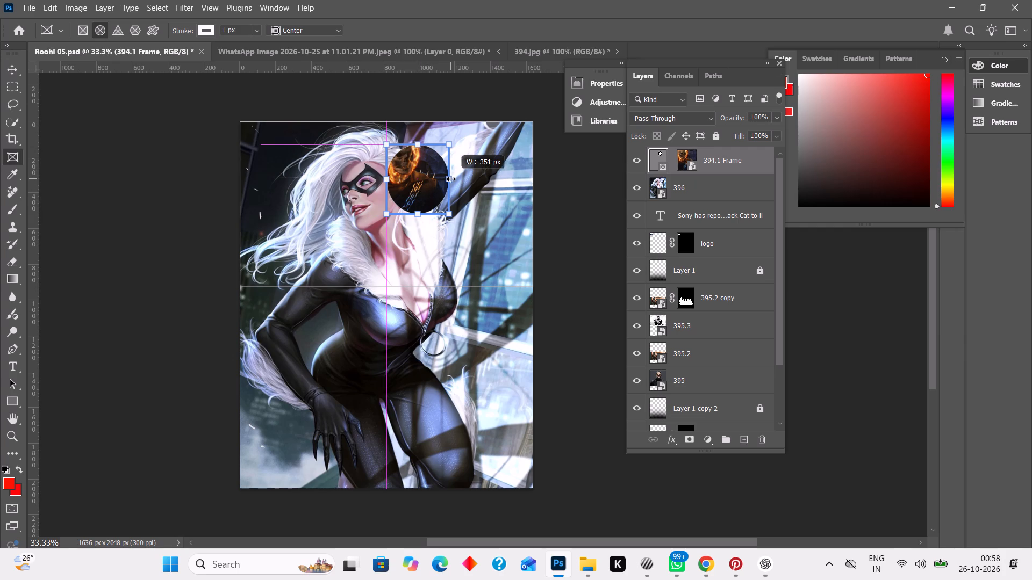
drag(451, 179, 457, 179)
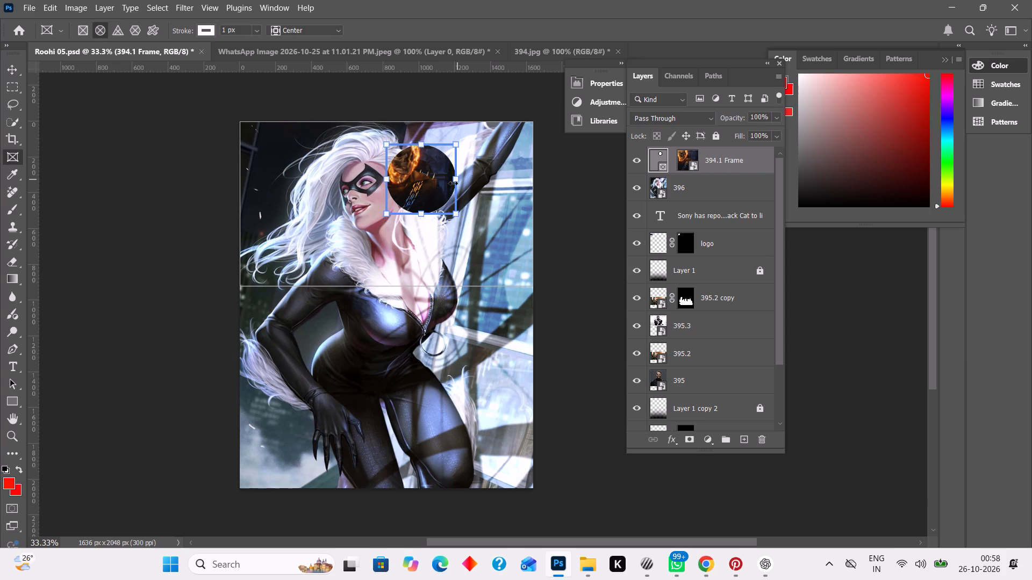
drag(422, 213, 422, 219)
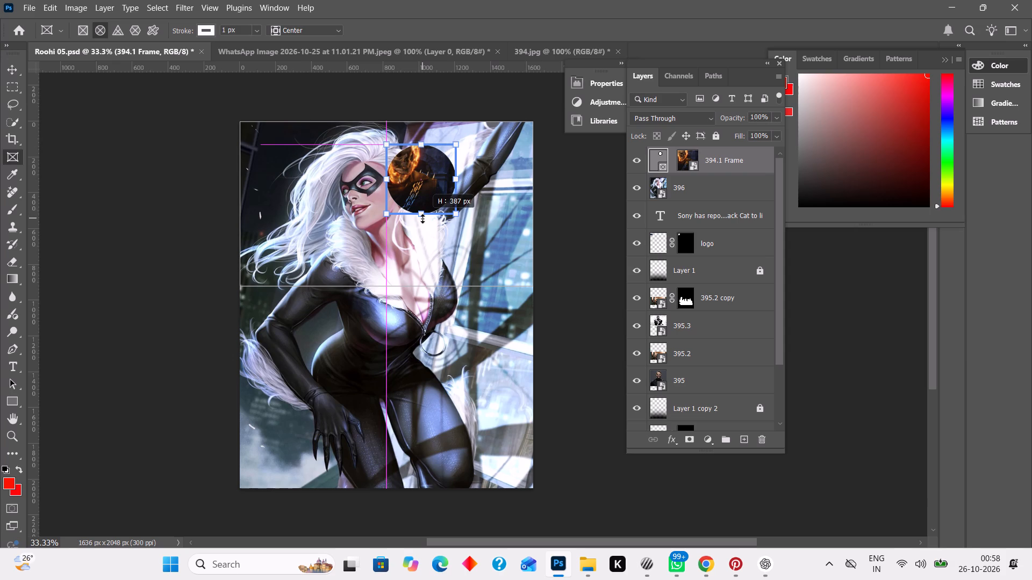
drag(422, 219, 422, 218)
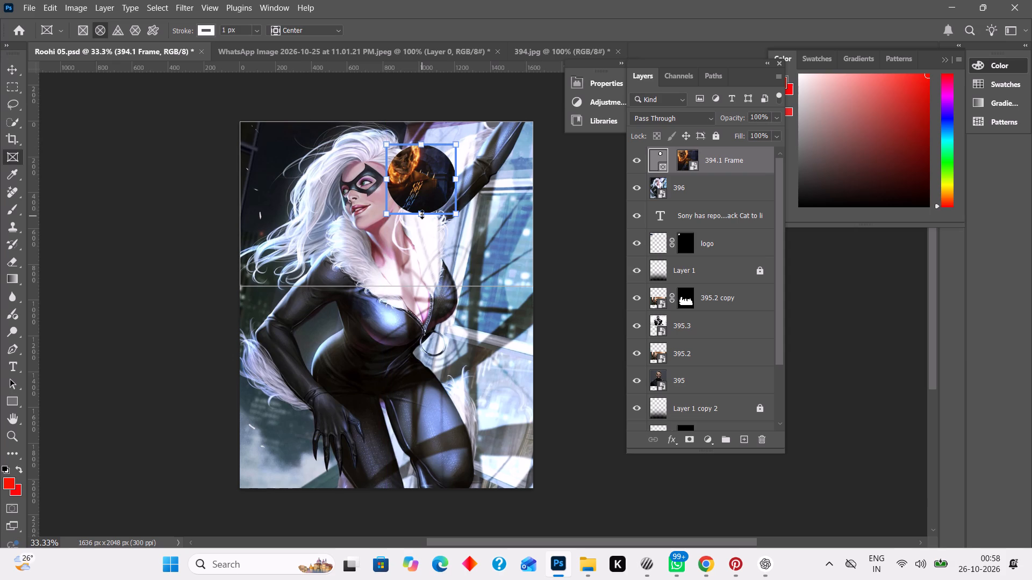
drag(420, 214, 421, 221)
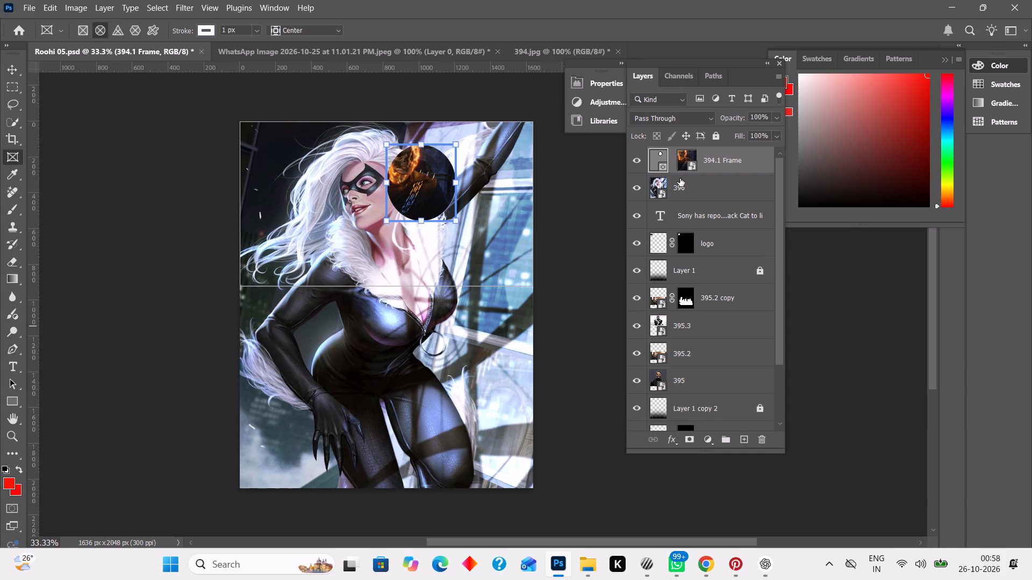
Replace the frame's content with the "sony" logo image from the z - Copy folder.
click(689, 155)
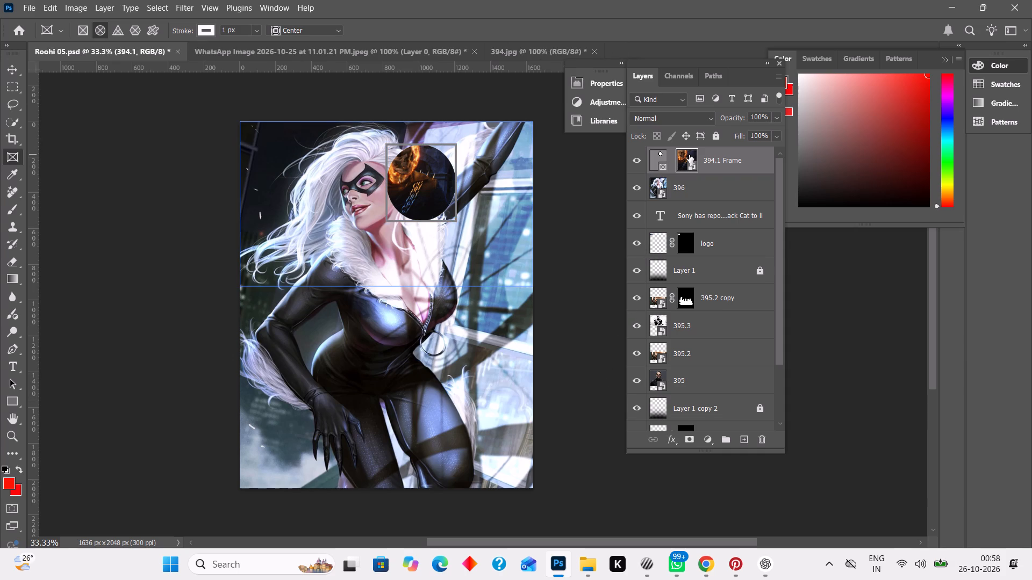
click(586, 562)
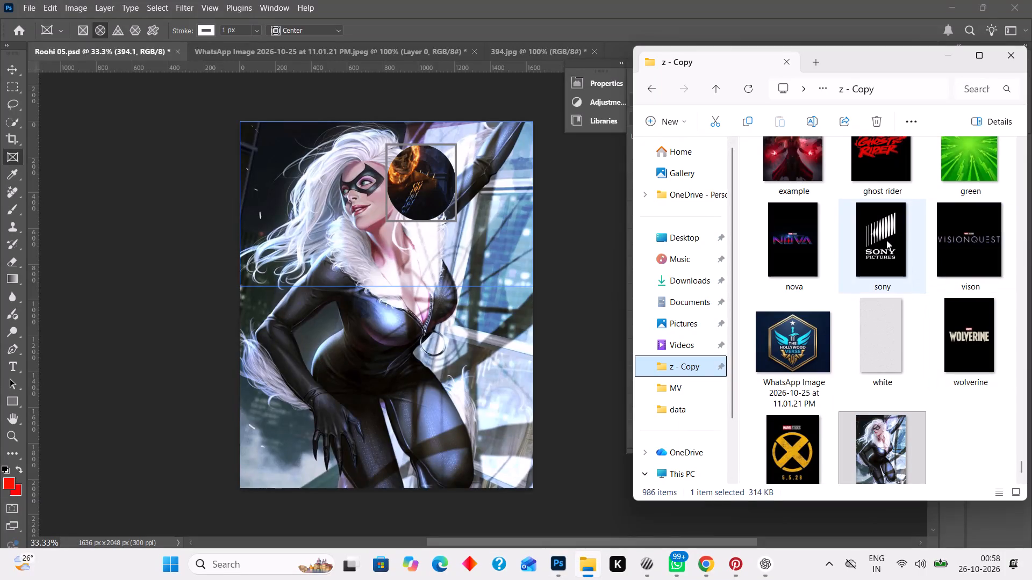
drag(886, 240, 421, 200)
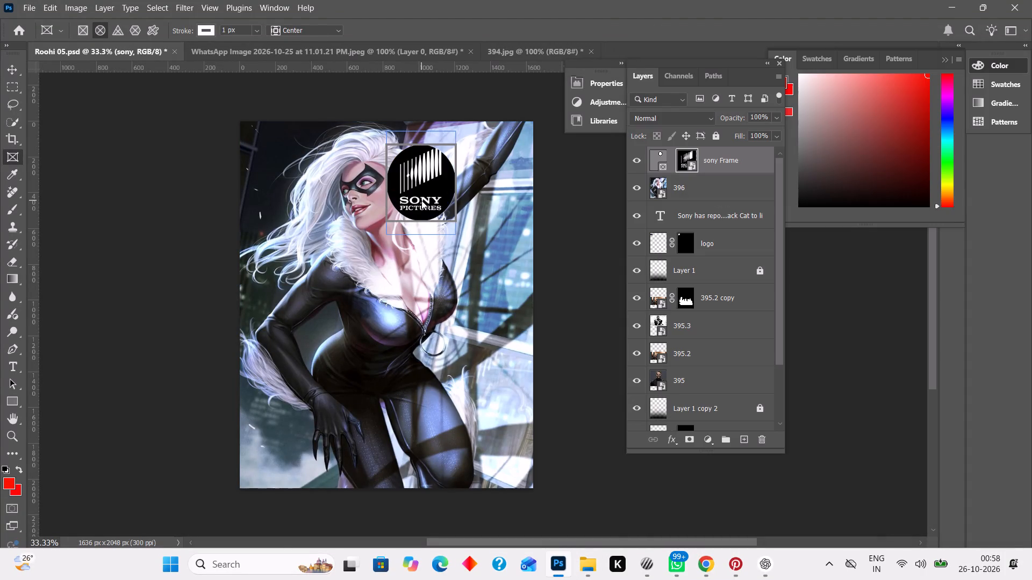
click(592, 233)
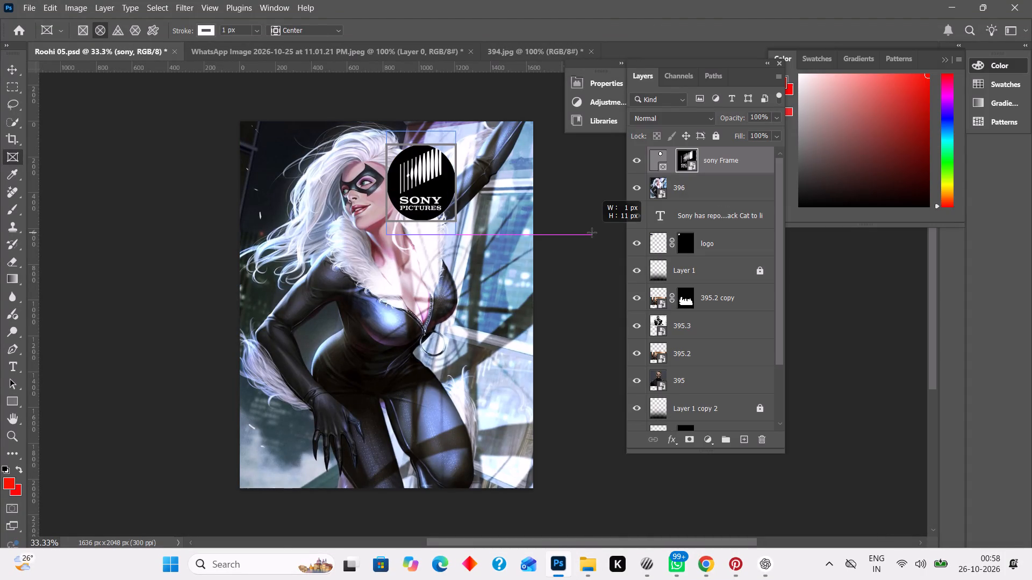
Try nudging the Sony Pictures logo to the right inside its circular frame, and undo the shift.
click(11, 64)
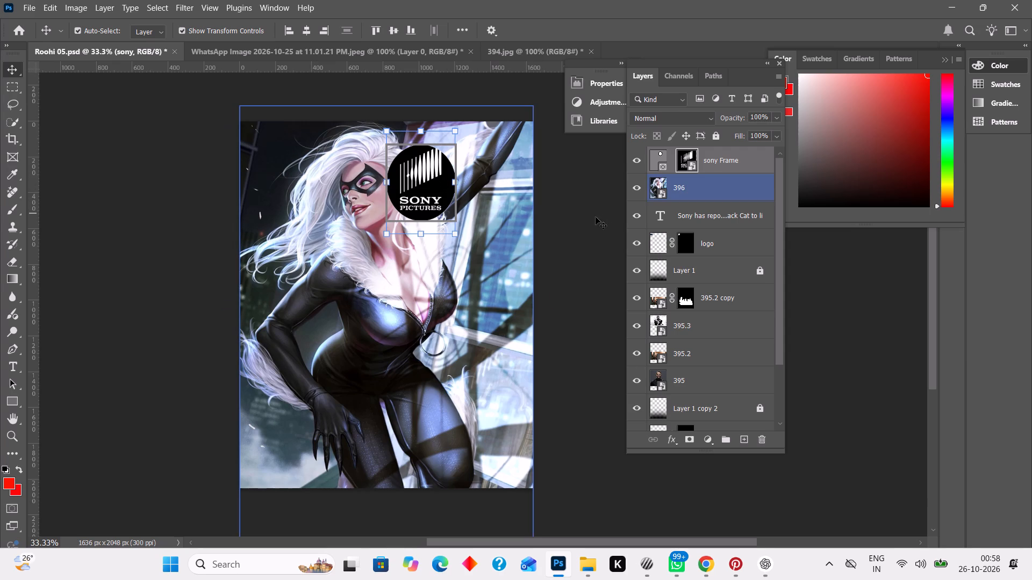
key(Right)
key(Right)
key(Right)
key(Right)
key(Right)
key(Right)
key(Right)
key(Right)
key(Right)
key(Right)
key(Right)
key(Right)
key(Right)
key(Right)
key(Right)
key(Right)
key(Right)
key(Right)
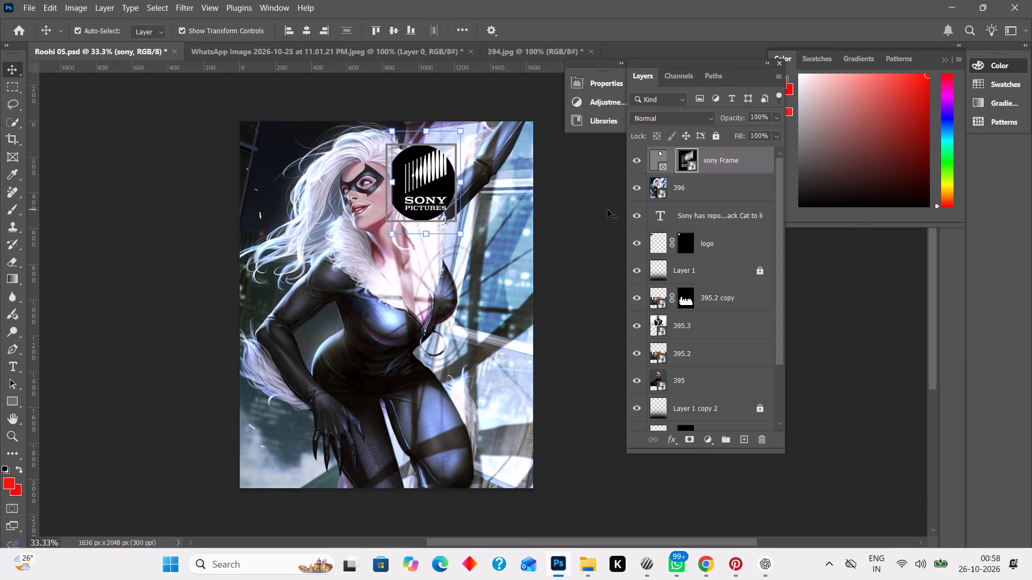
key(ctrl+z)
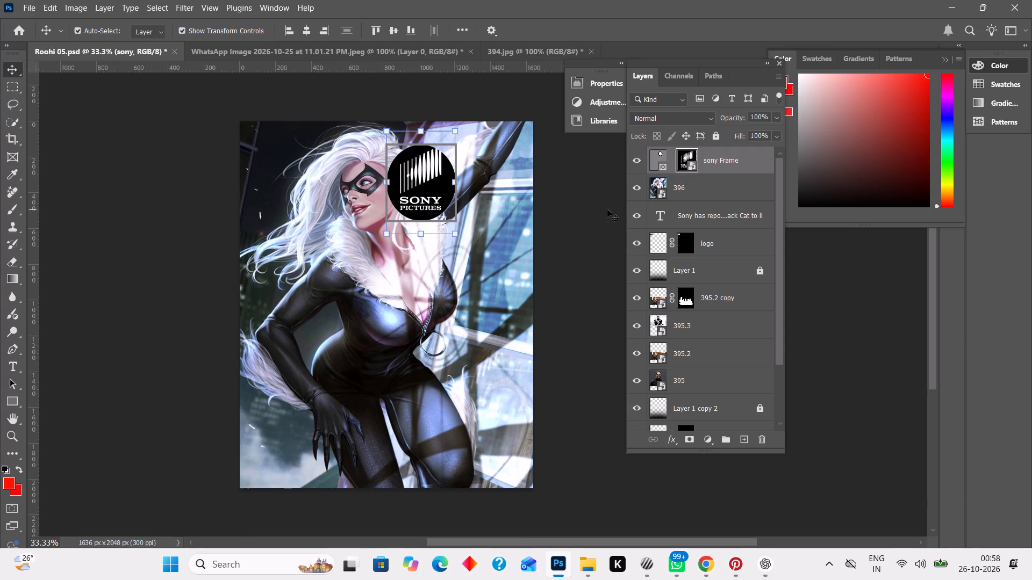
Move the sony Frame with its logo to the artwork's right edge, over Black Cat's raised arm, about 240 px below the top.
click(658, 164)
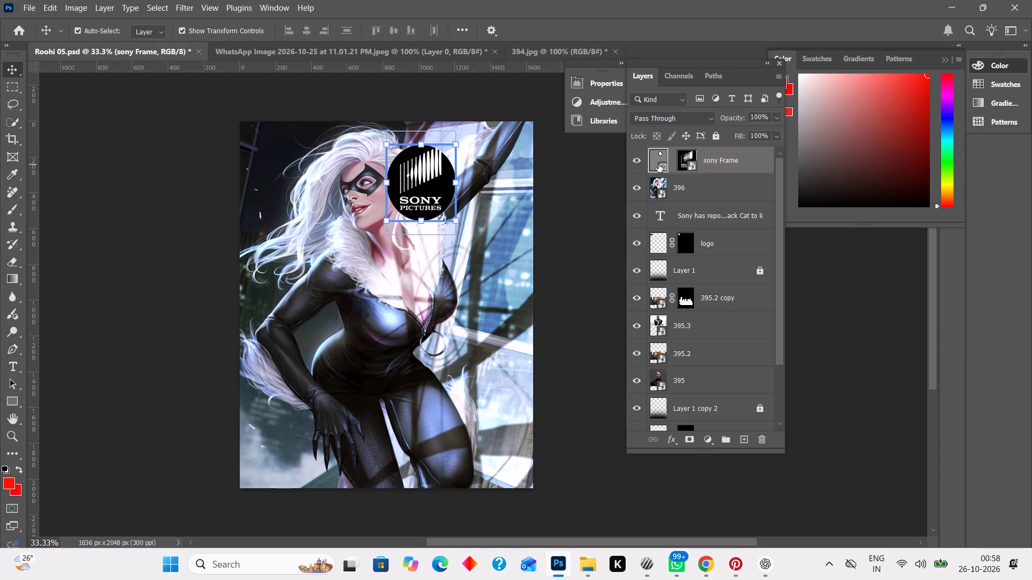
key(Right)
key(Right)
key(Right)
key(Right)
key(Right)
key(Right)
key(Right)
key(Right)
key(Right)
key(Right)
key(Right)
key(Right)
key(Right)
key(Right)
key(Right)
key(Right)
key(Right)
key(Right)
key(Right)
key(Right)
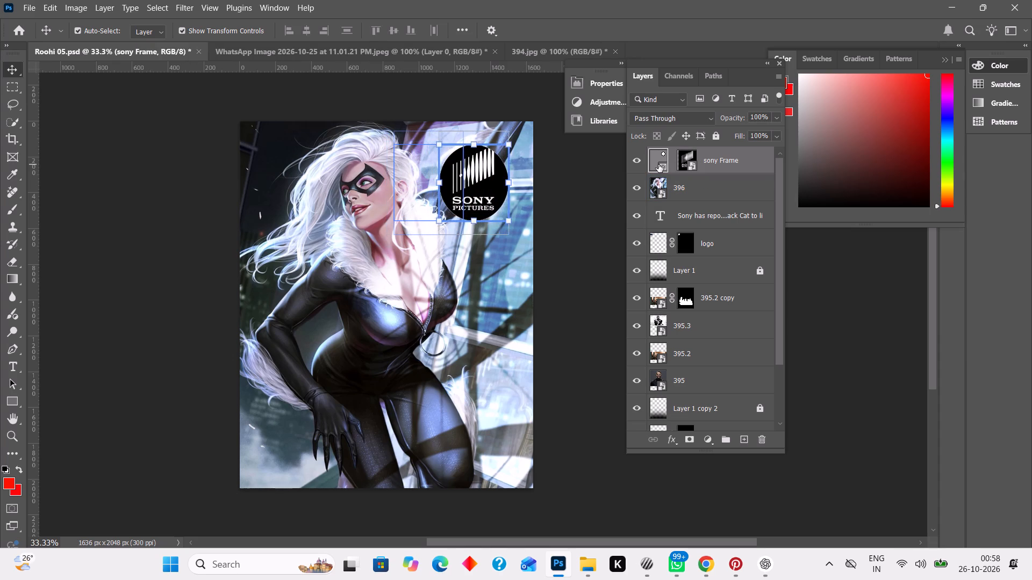
key(Up)
key(Up)
key(Up)
key(Up)
key(Up)
key(Up)
key(Up)
key(Up)
key(Up)
key(Up)
key(Up)
key(Up)
key(Up)
key(Up)
key(Up)
key(Right)
key(Right)
key(Right)
key(Right)
key(Right)
key(Right)
key(Right)
key(Right)
key(Right)
key(Right)
key(Right)
key(Right)
key(Right)
key(Right)
key(Right)
key(Right)
key(Right)
key(Right)
key(Right)
key(Right)
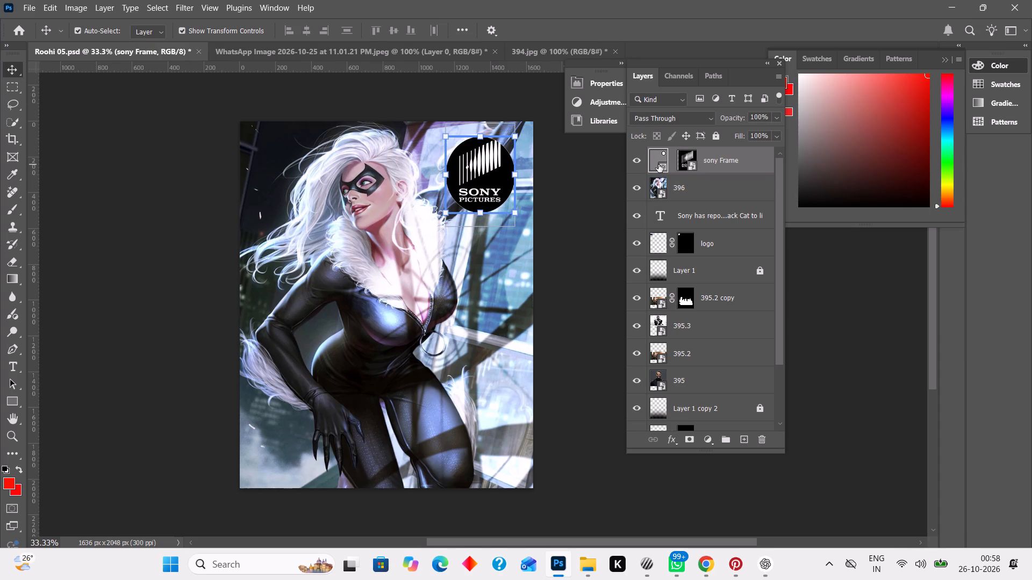
key(Down)
key(Up)
key(Up)
key(Up)
key(Up)
key(Up)
key(Up)
key(Up)
key(Up)
key(Up)
key(Up)
key(Up)
key(Up)
key(Up)
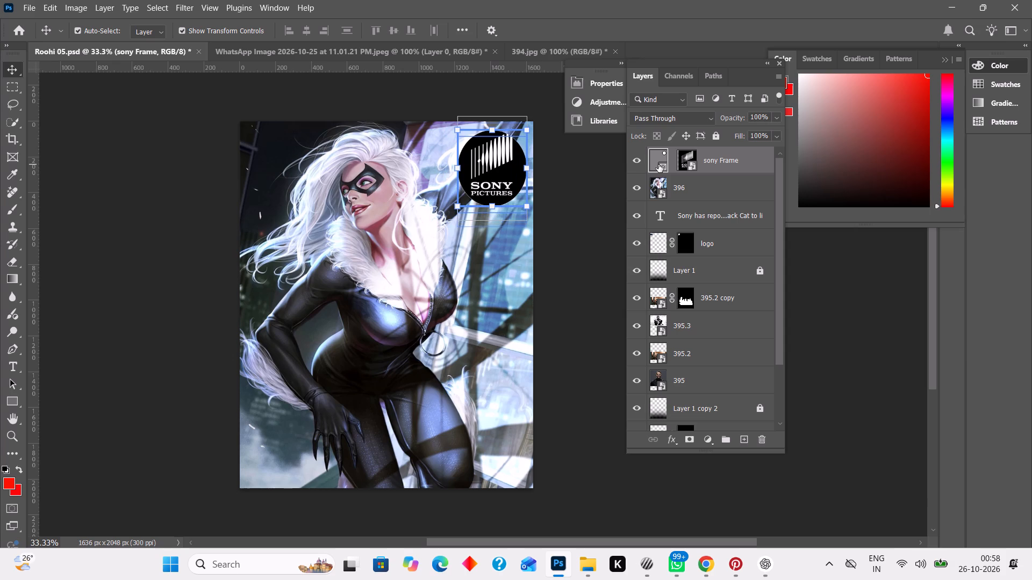
key(Down)
key(Down)
key(Down)
key(Down)
key(Down)
key(Down)
key(Down)
key(Down)
key(Down)
key(Down)
key(Down)
key(Down)
key(Down)
key(Down)
key(Down)
key(Down)
key(Down)
key(Down)
key(Down)
key(Down)
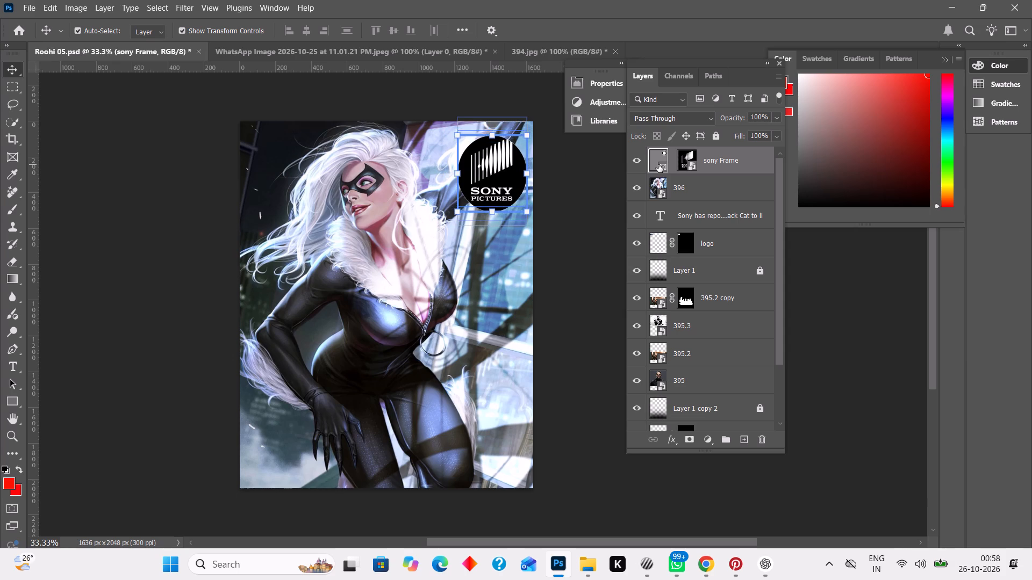
key(Right)
key(Right)
key(Right)
key(Right)
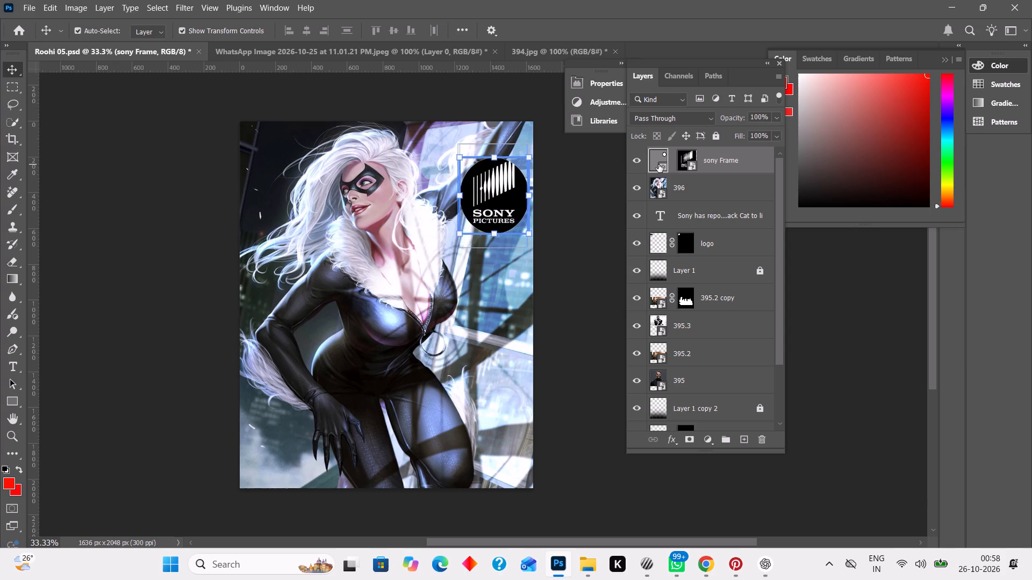
key(Right)
key(Right)
key(Right)
key(Right)
key(Down)
key(Down)
key(Down)
key(Down)
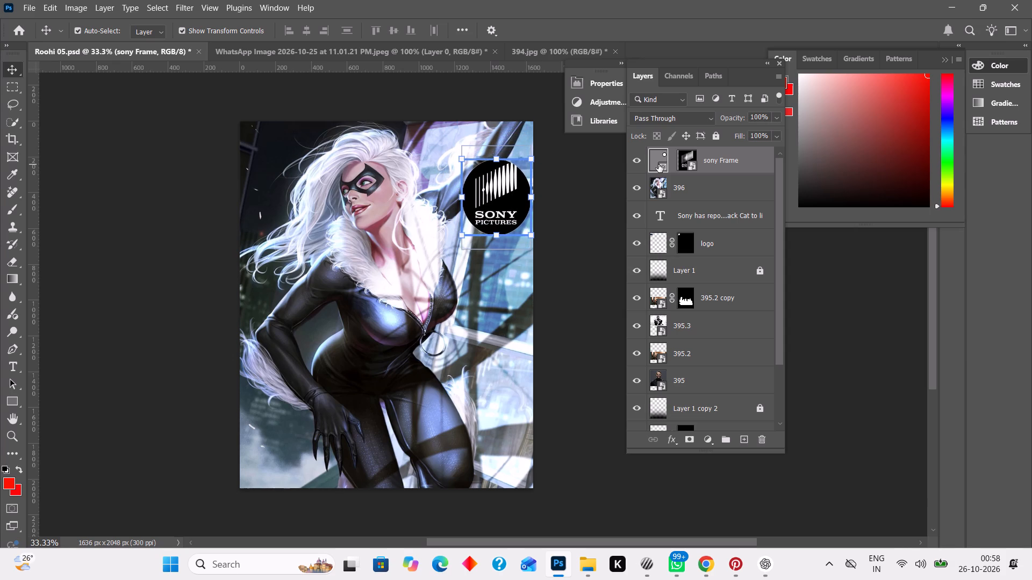
key(Down)
key(Down)
key(Down)
key(Down)
key(Down)
key(Down)
key(Down)
key(Down)
key(Down)
key(Down)
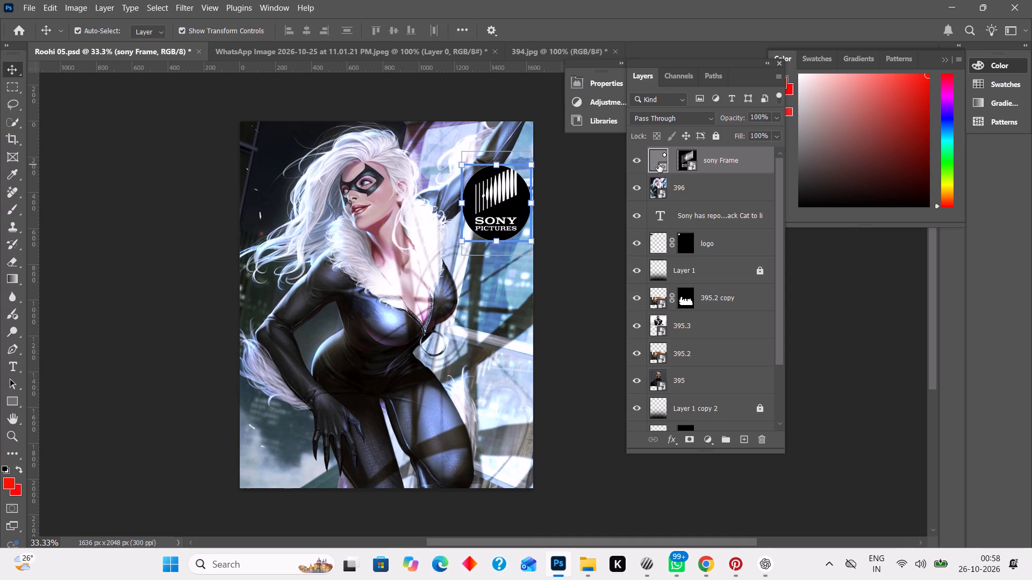
click(585, 211)
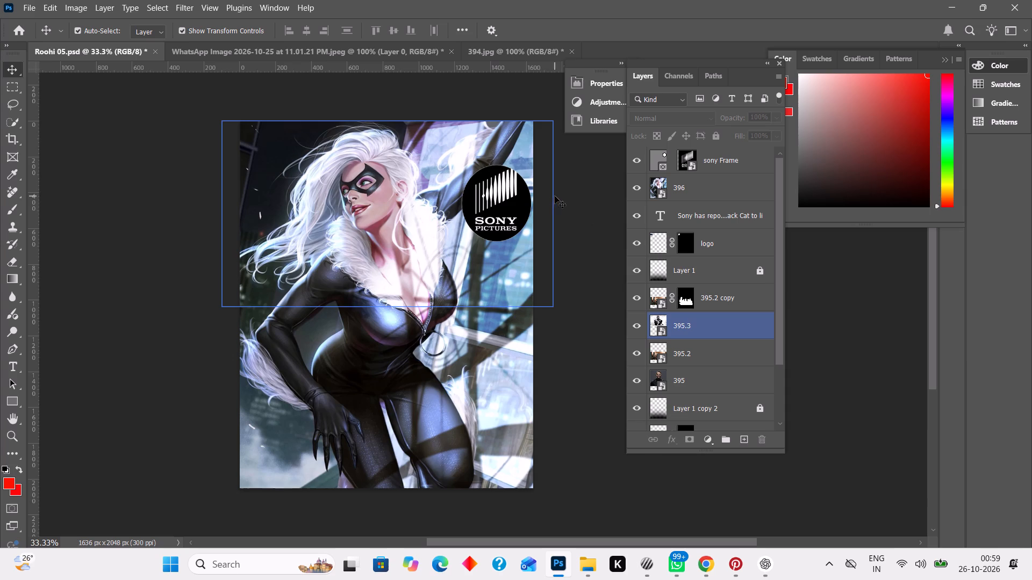
Select Black Cat as the subject of layer 396 and duplicate that layer as "396 copy".
click(404, 271)
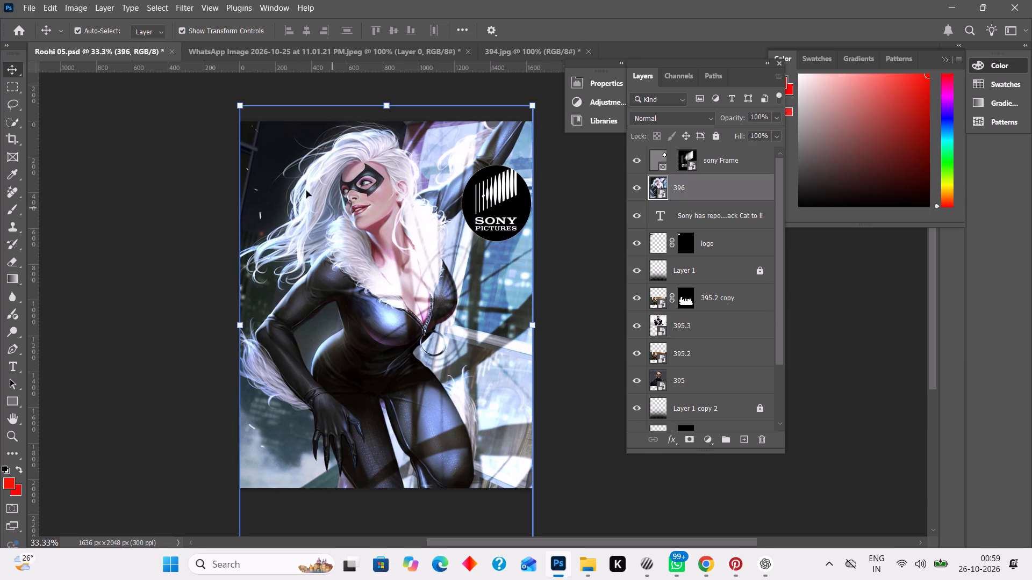
click(8, 118)
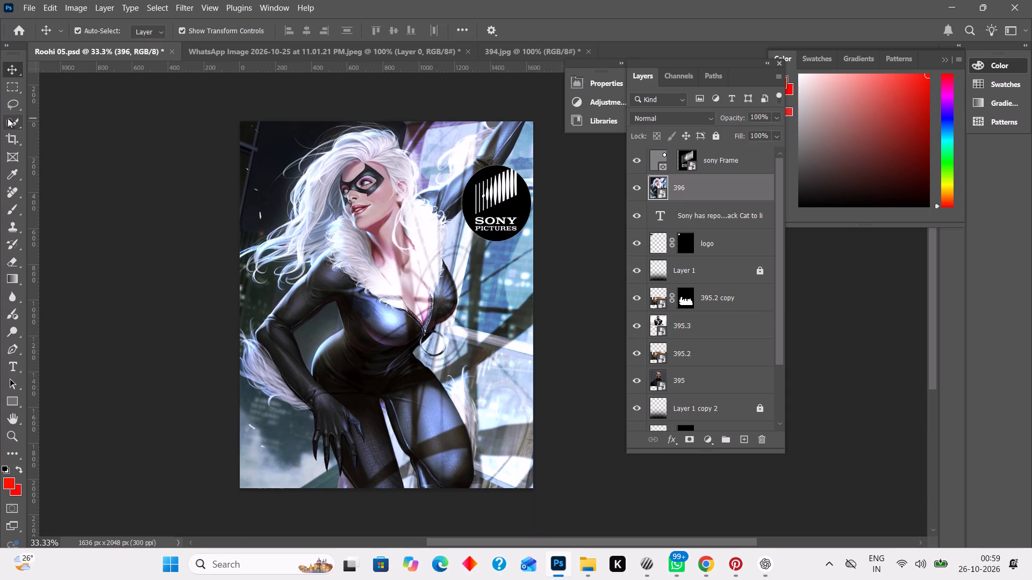
click(385, 23)
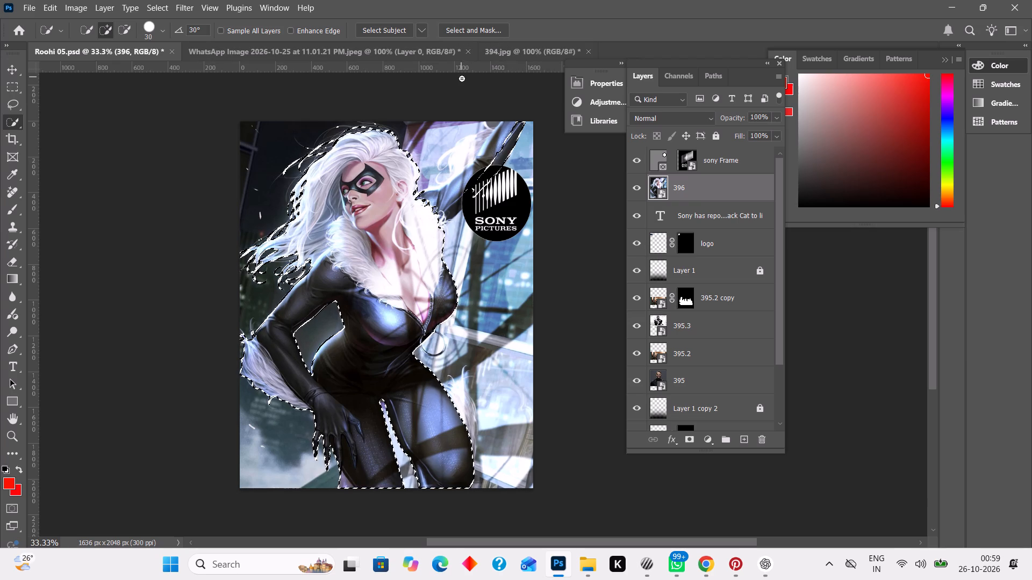
right_click(719, 178)
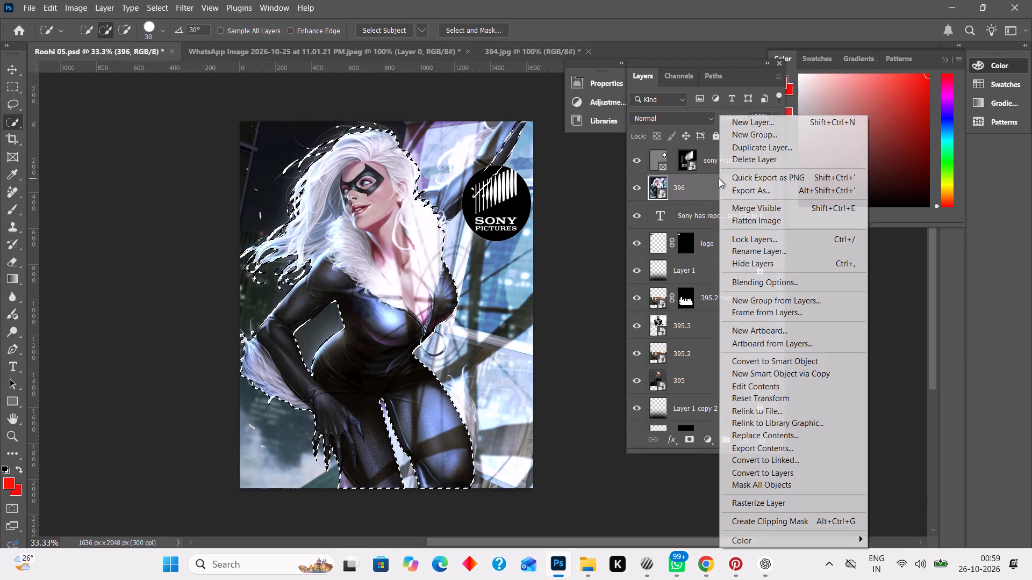
click(762, 148)
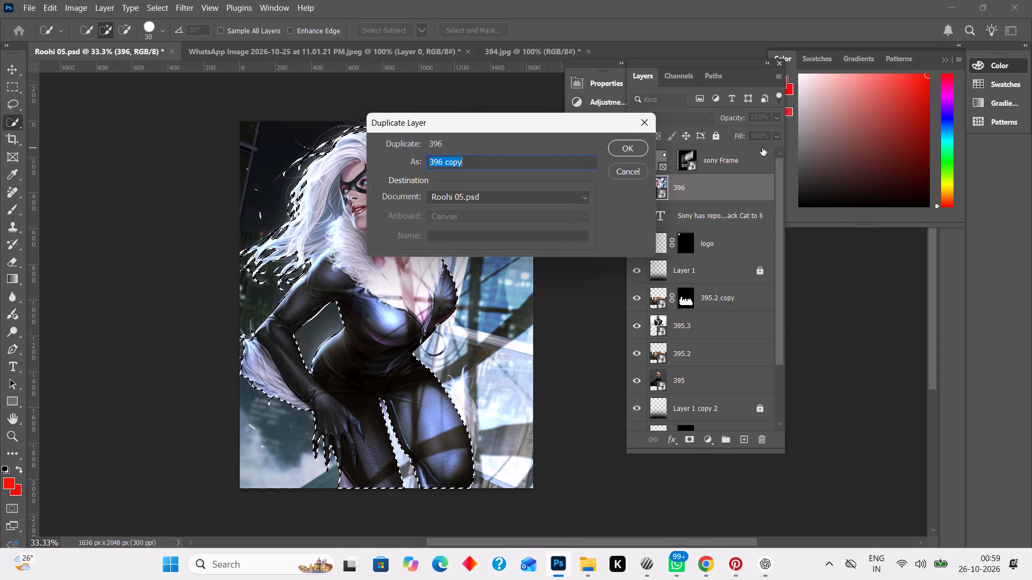
click(634, 143)
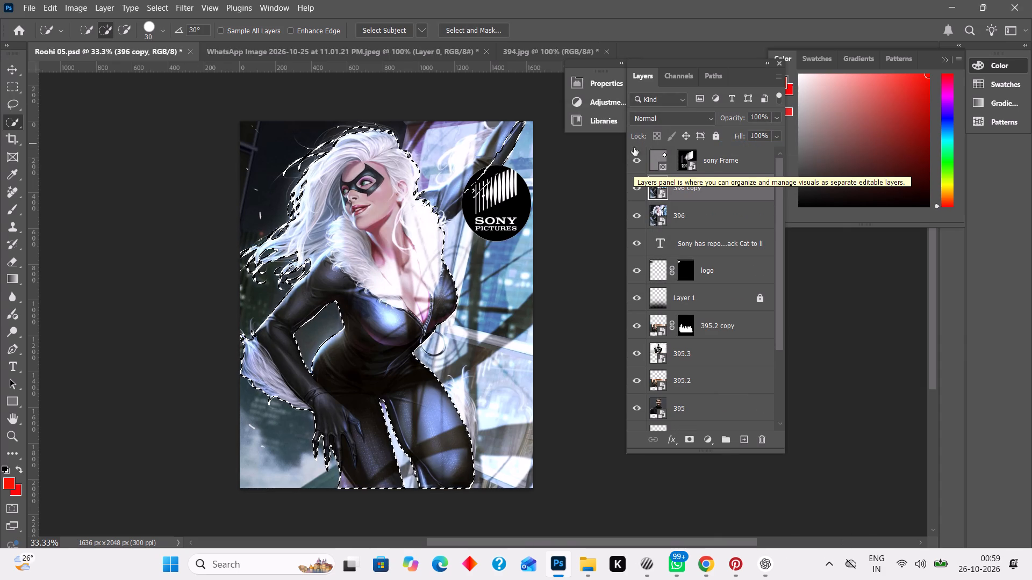
Output the Black Cat selection from Select and Mask as a layer mask on the 396 copy layer.
click(498, 29)
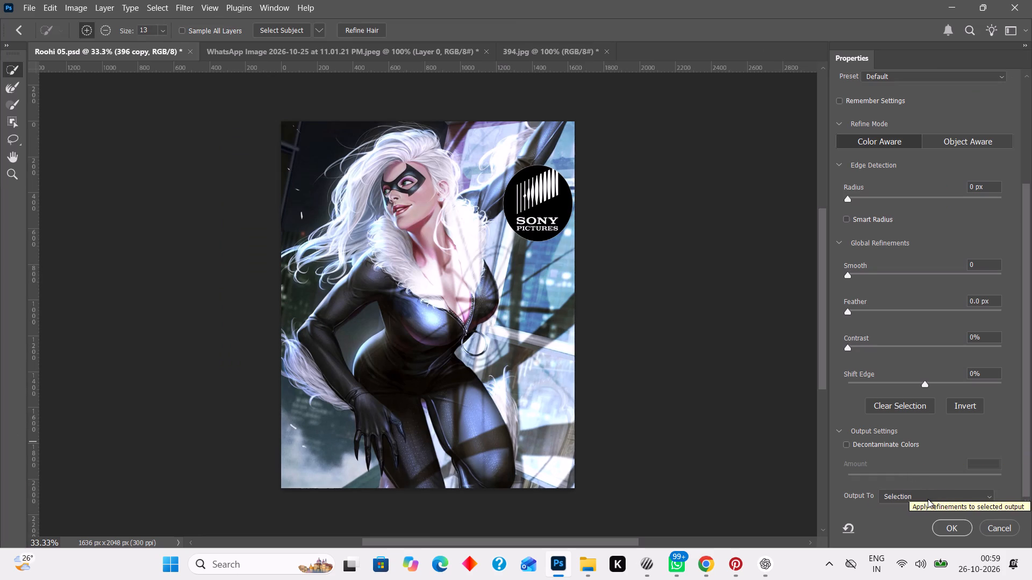
click(928, 499)
click(909, 481)
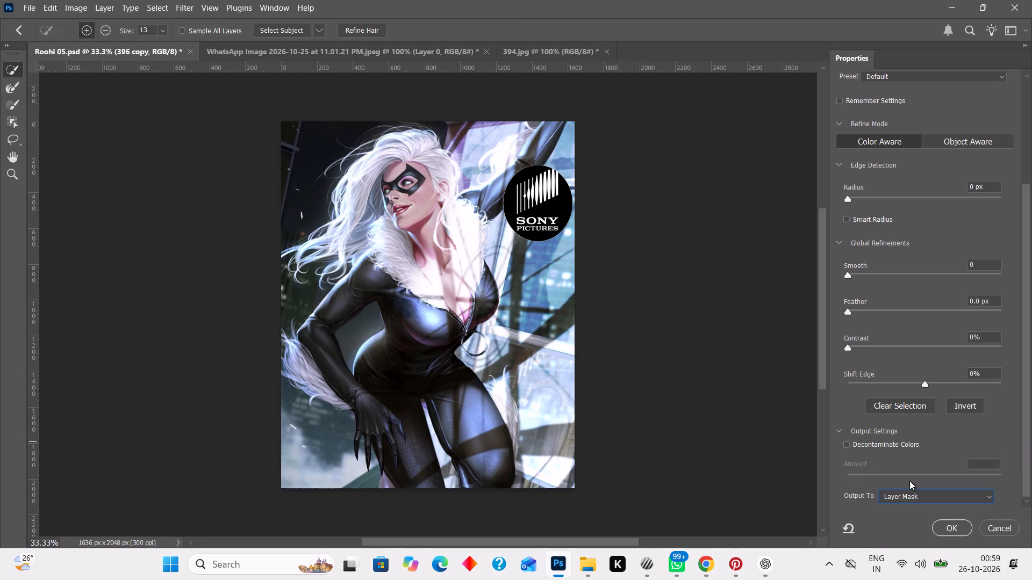
click(956, 526)
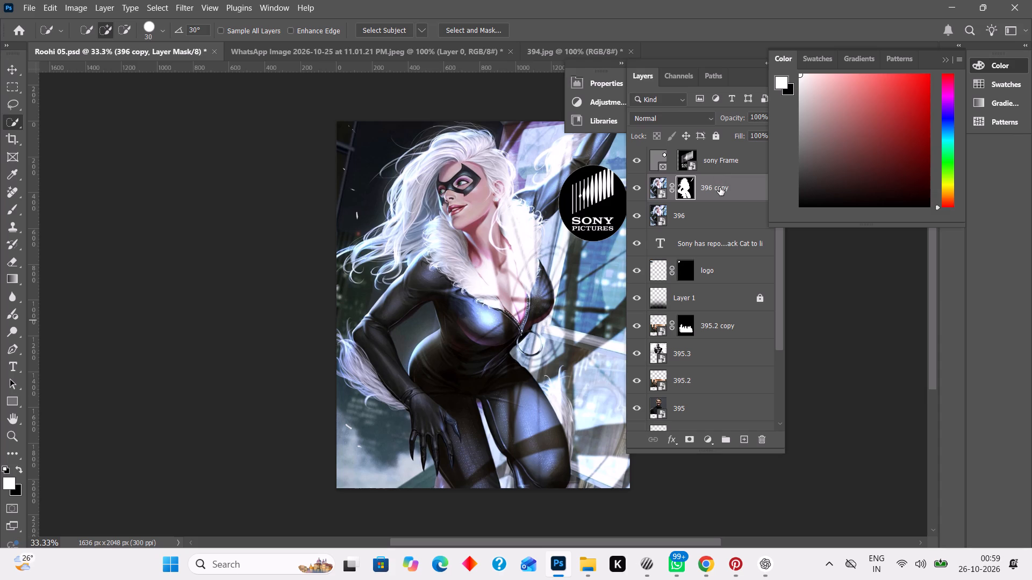
Restack the sony Frame layer directly beneath layer 396.
drag(719, 158, 722, 201)
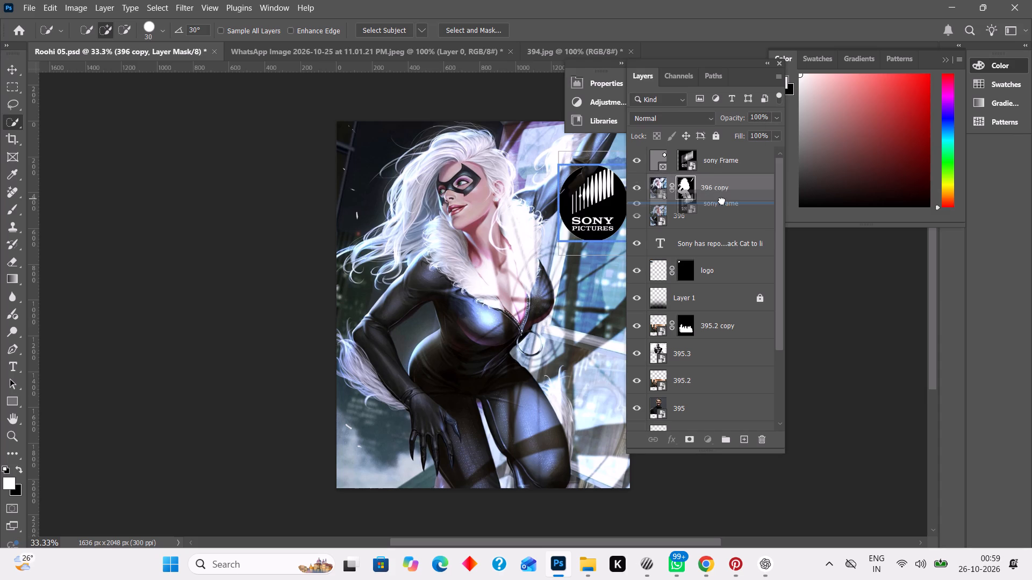
drag(722, 201, 722, 200)
drag(719, 184, 718, 220)
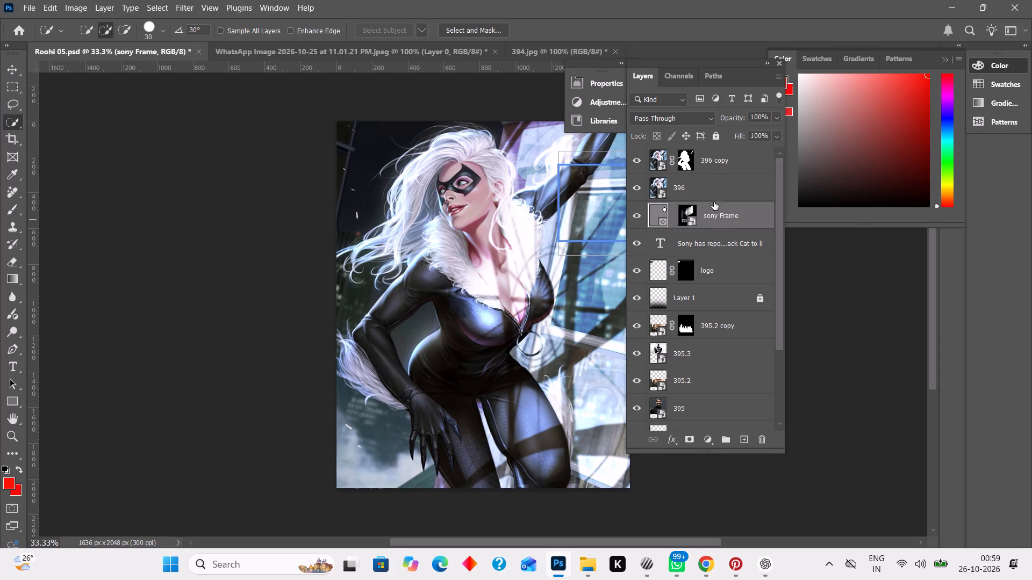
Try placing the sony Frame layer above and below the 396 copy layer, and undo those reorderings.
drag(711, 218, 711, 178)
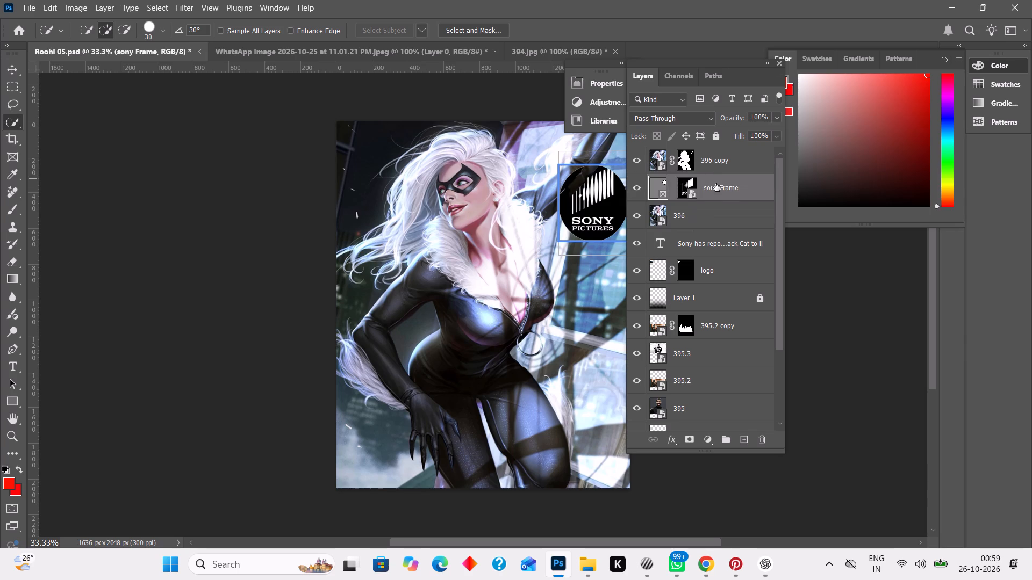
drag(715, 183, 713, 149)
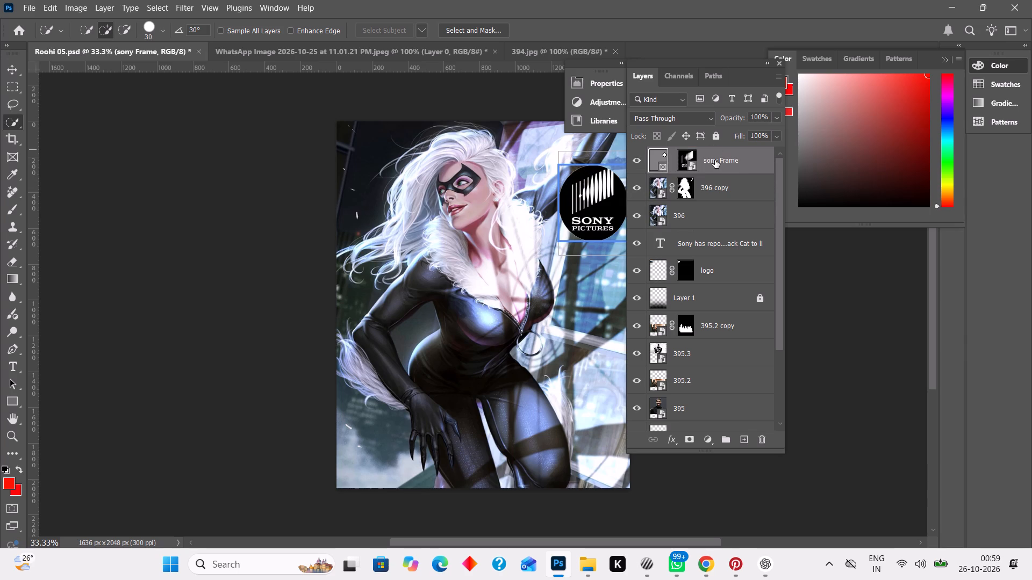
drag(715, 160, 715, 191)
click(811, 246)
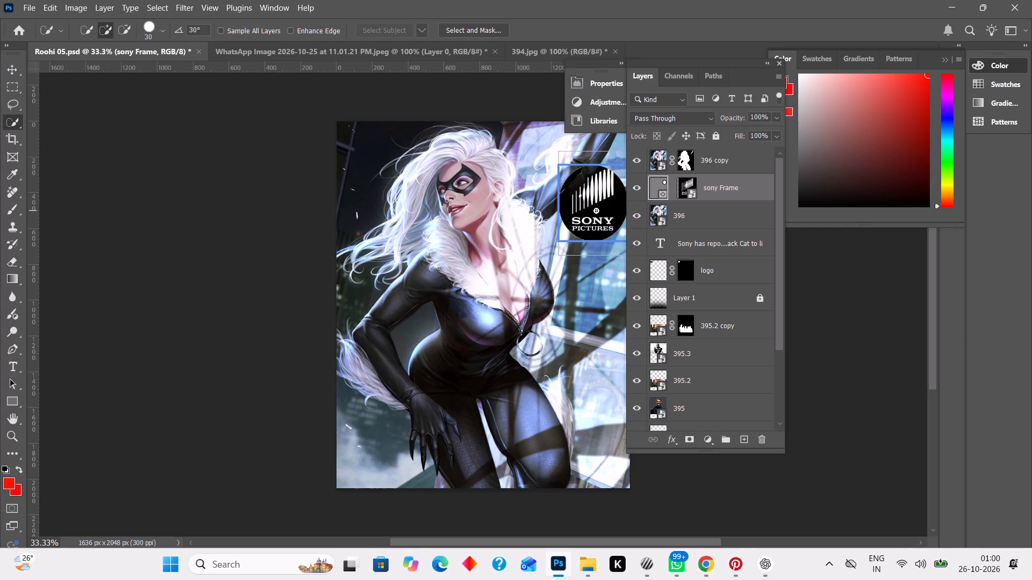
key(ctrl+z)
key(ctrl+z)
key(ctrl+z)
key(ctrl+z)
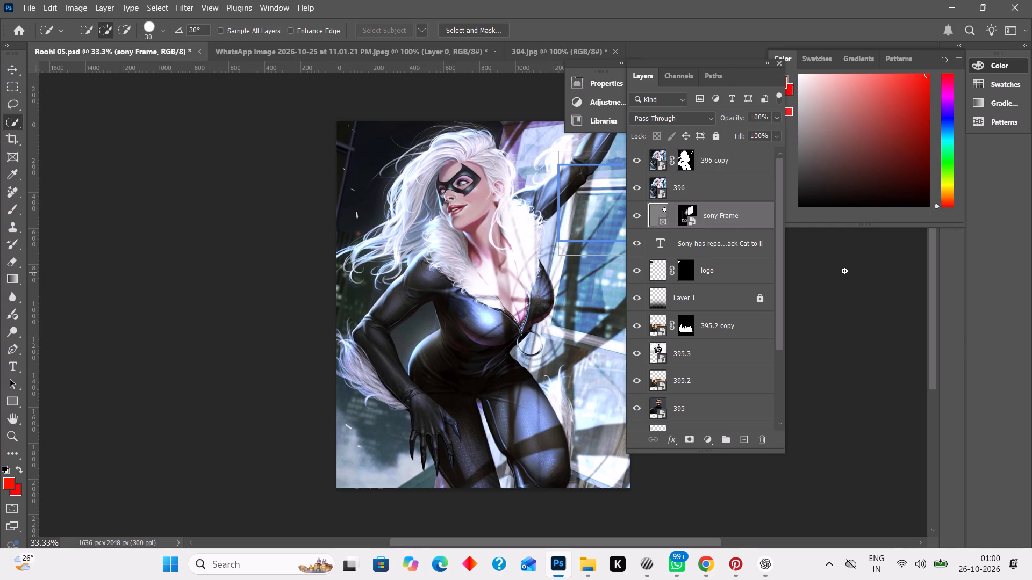
Undo the sony Frame restacking along with the masking and duplication of layer 396, removing the 396 copy layer.
click(844, 271)
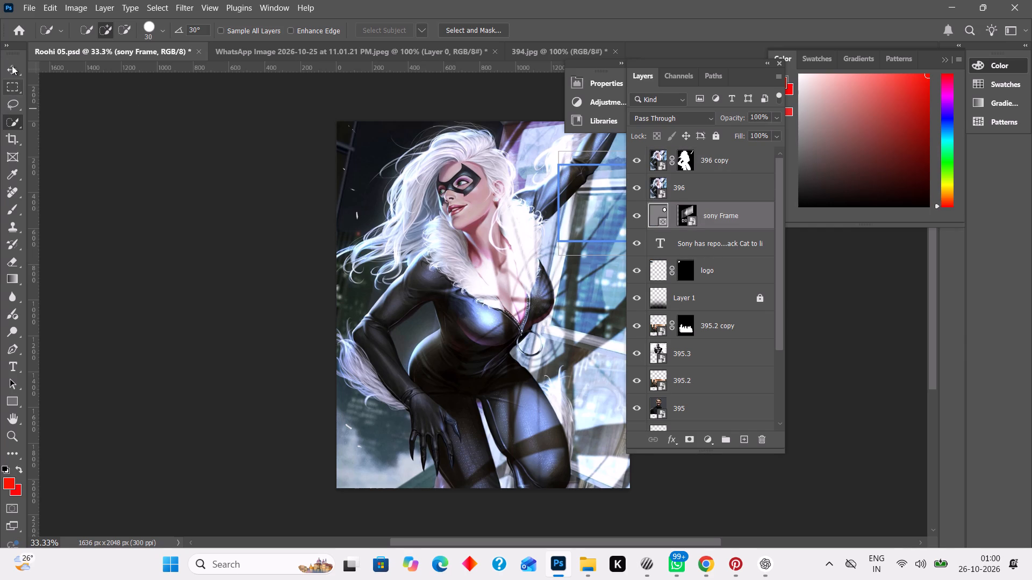
click(13, 61)
click(94, 175)
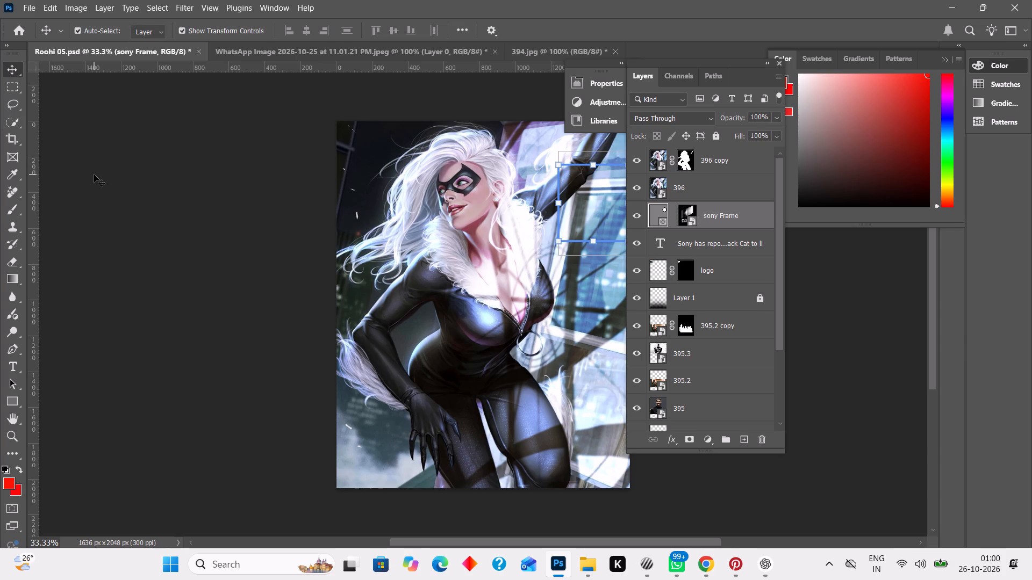
scroll(153, 186, right, 1)
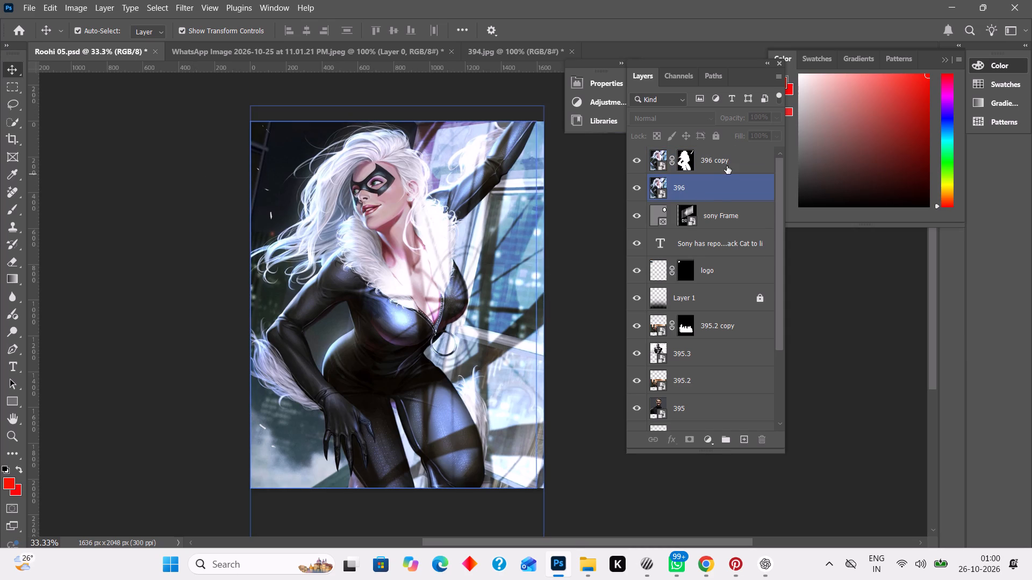
key(ctrl+z)
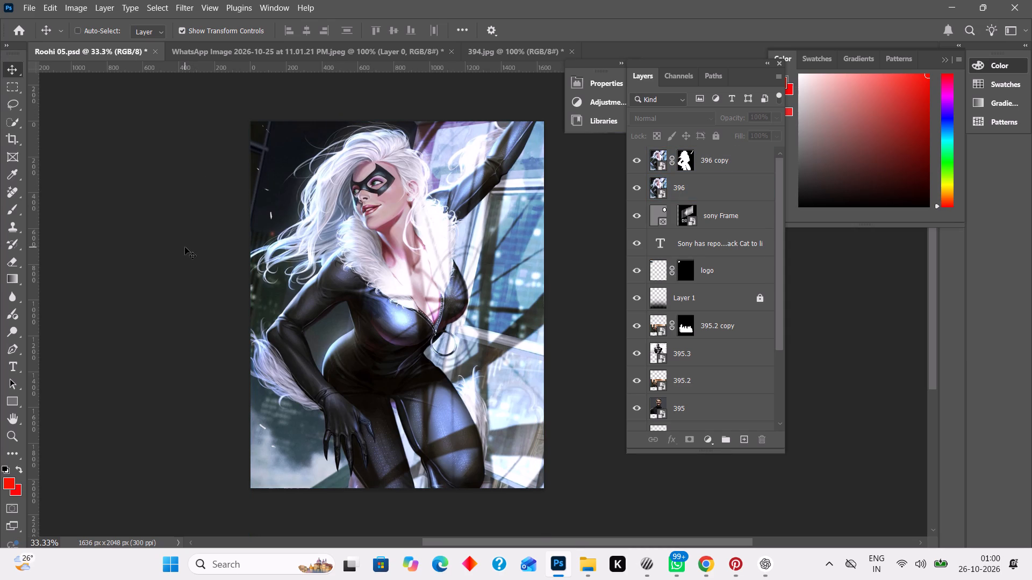
key(ctrl+z)
key(ctrl+z)
key(ctrl+z)
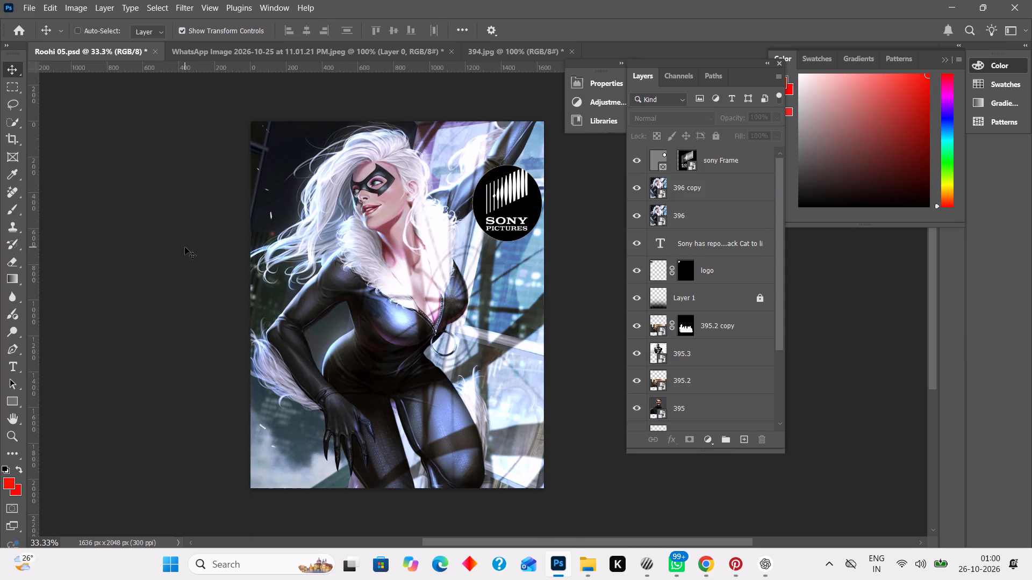
key(ctrl+z)
key(ctrl+z)
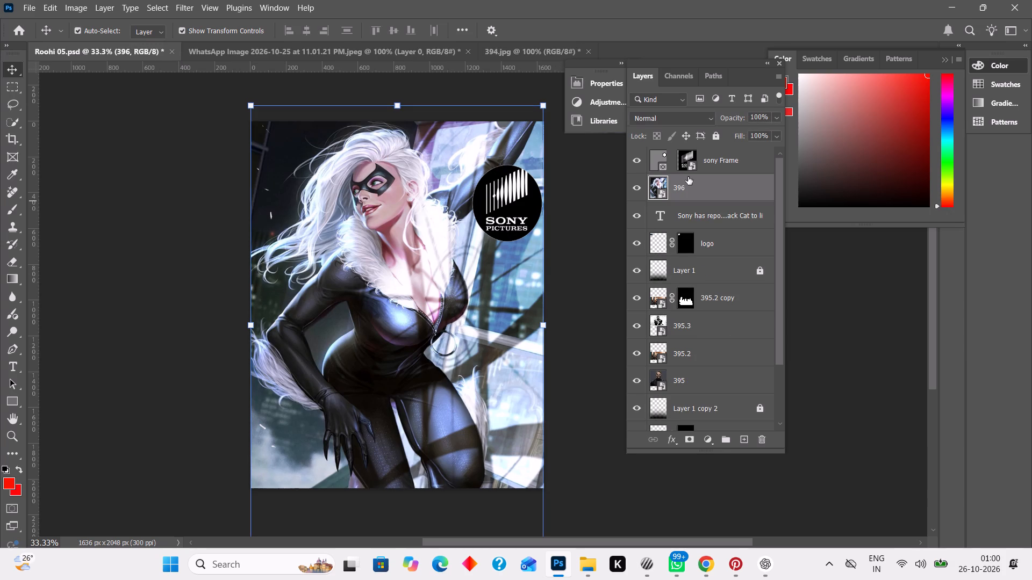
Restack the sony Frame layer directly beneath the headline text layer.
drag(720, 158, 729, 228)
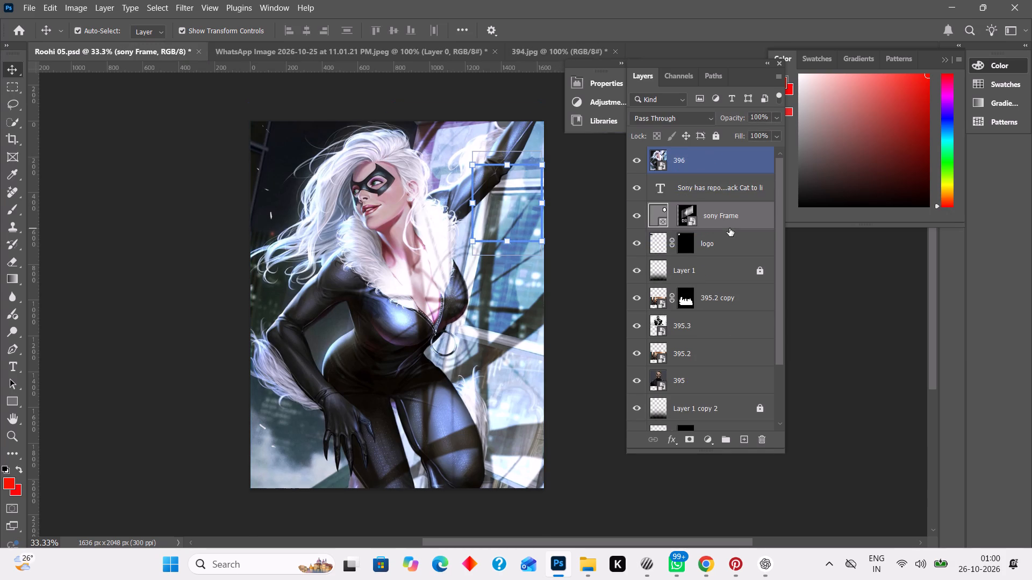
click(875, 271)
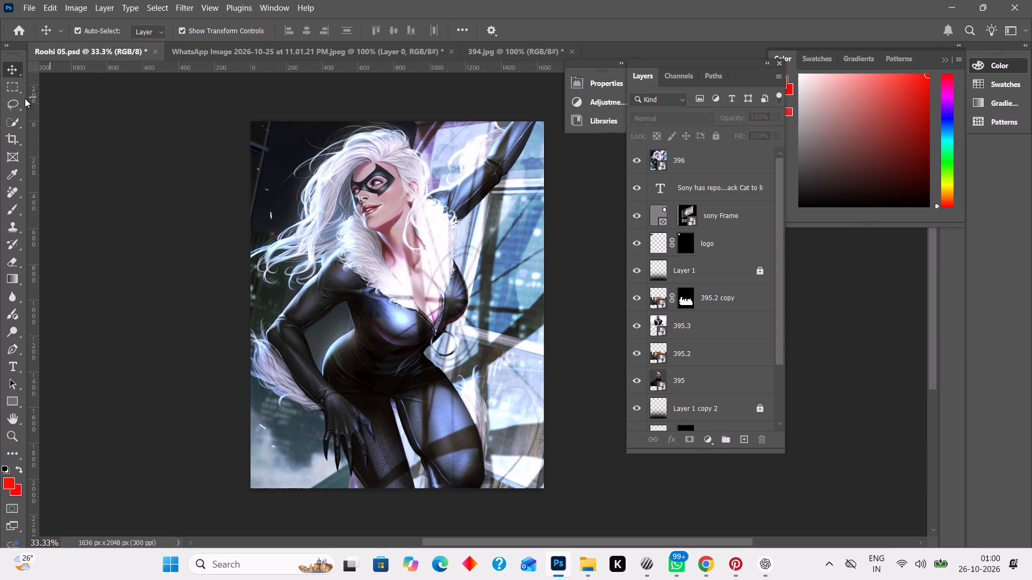
Select Black Cat as the subject of layer 396 and add her whole raised arm to the selection.
click(12, 119)
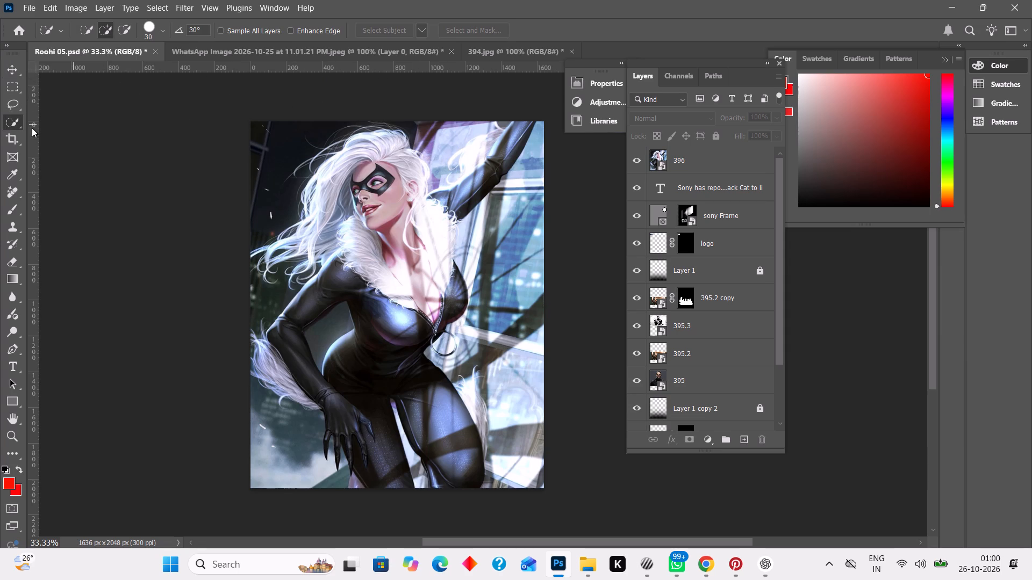
click(12, 67)
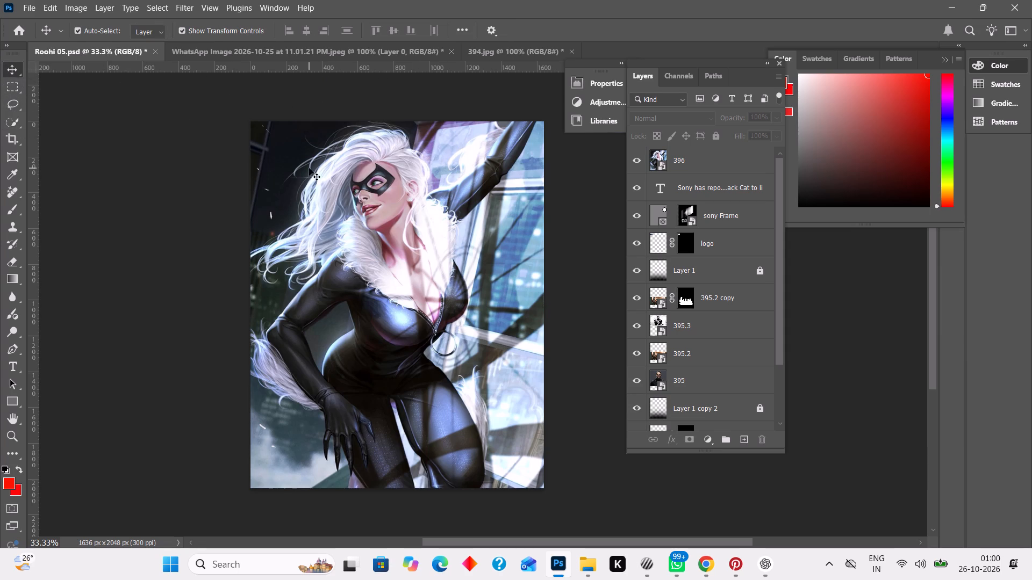
click(715, 164)
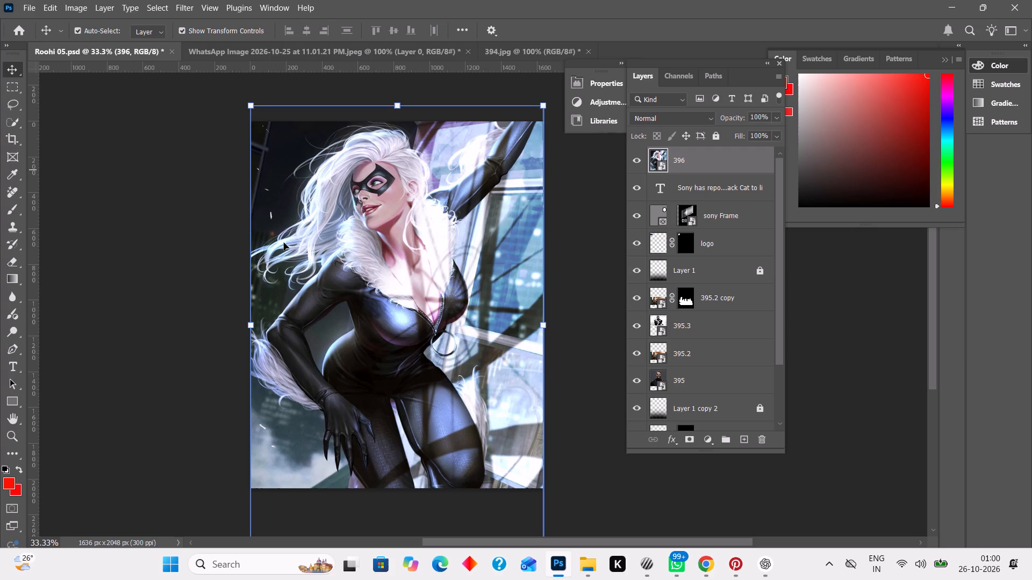
click(10, 125)
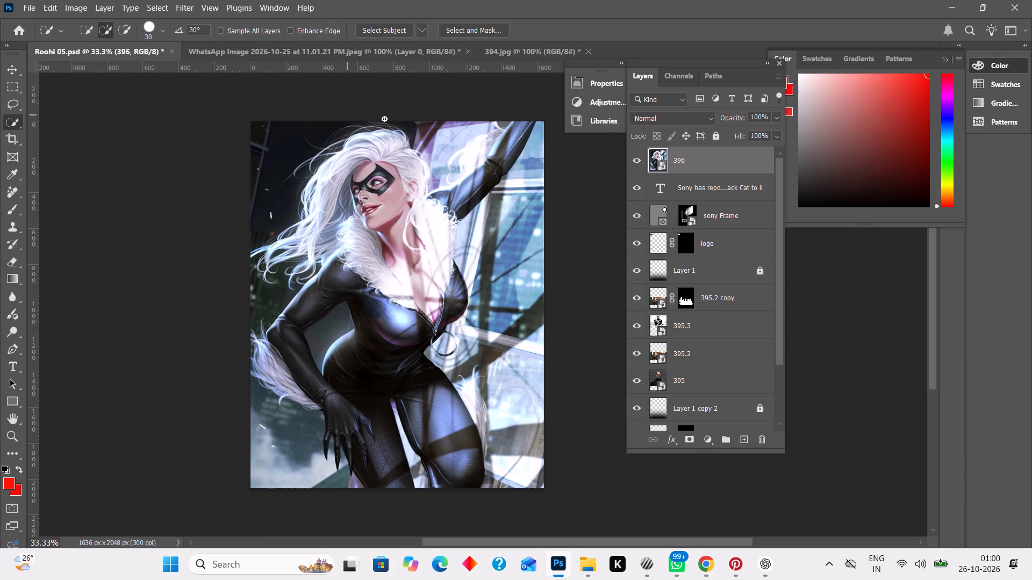
click(395, 28)
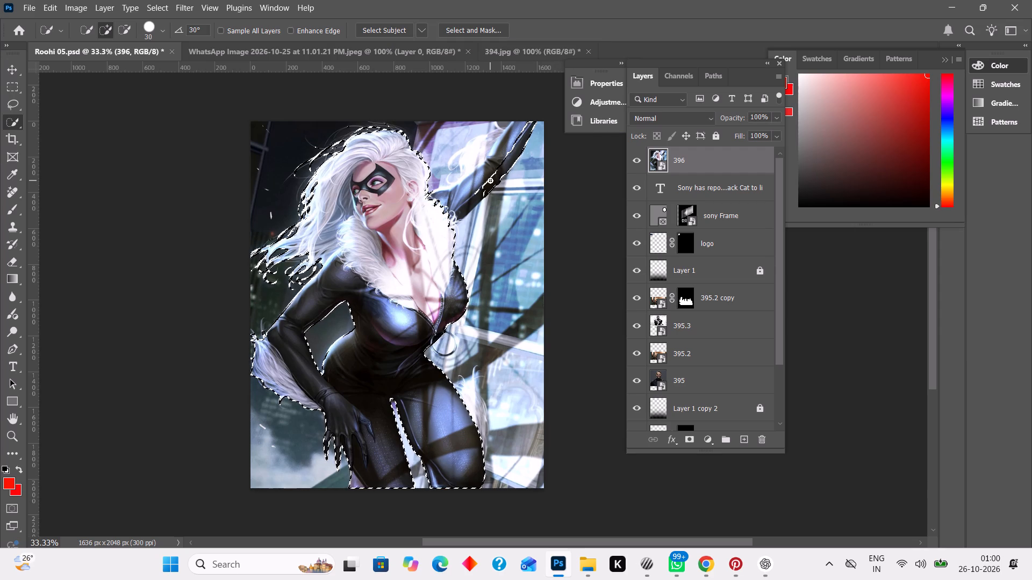
drag(483, 189, 469, 193)
drag(469, 193, 492, 164)
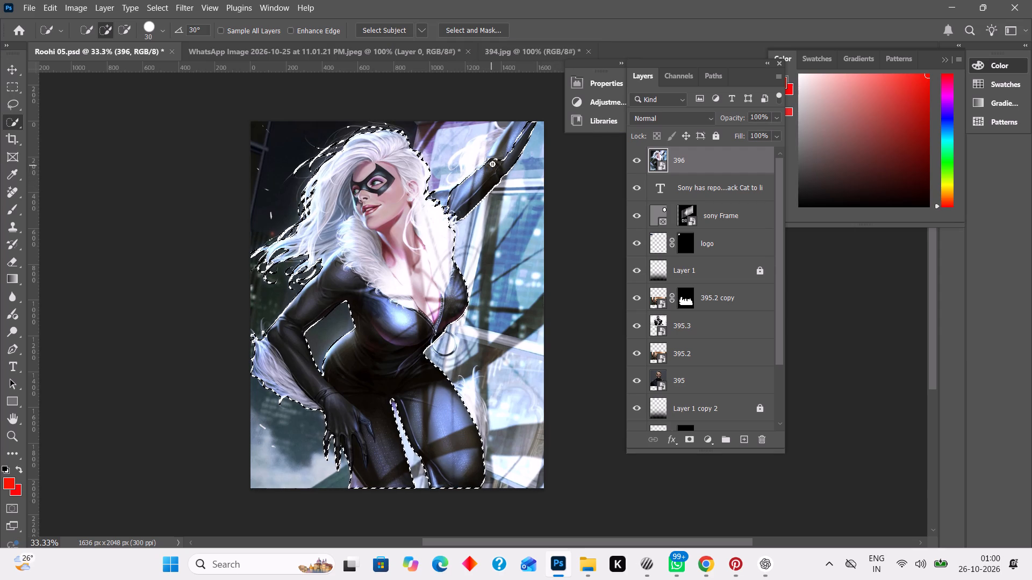
drag(492, 164, 498, 145)
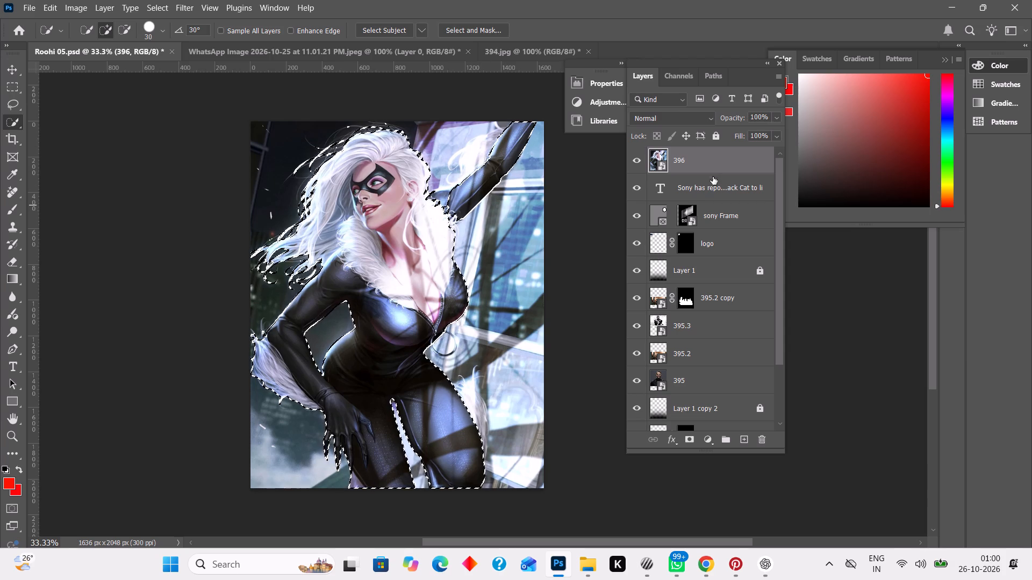
Duplicate layer 396 as "396 copy" in Roohi 05.psd.
right_click(710, 162)
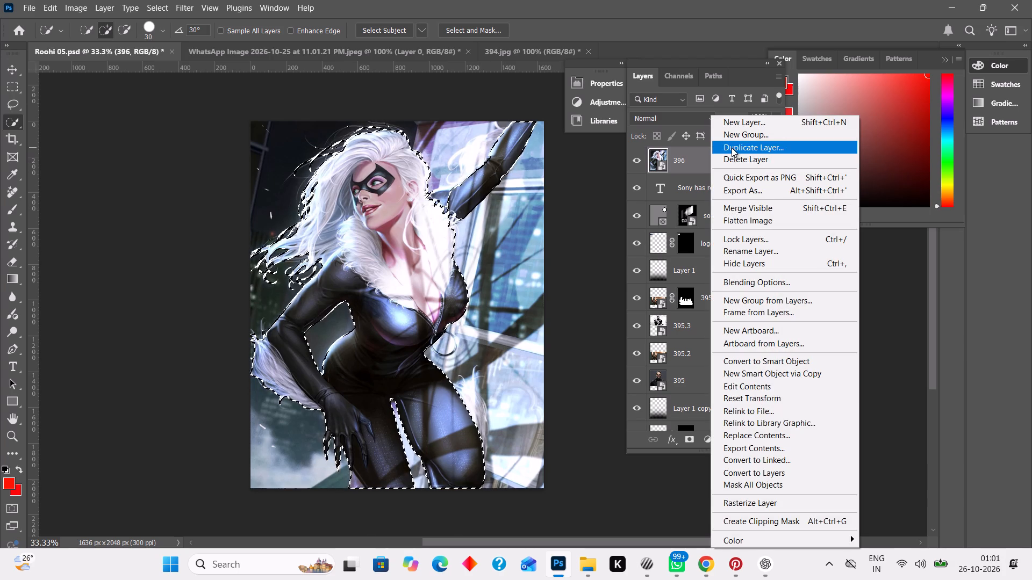
click(732, 148)
click(637, 143)
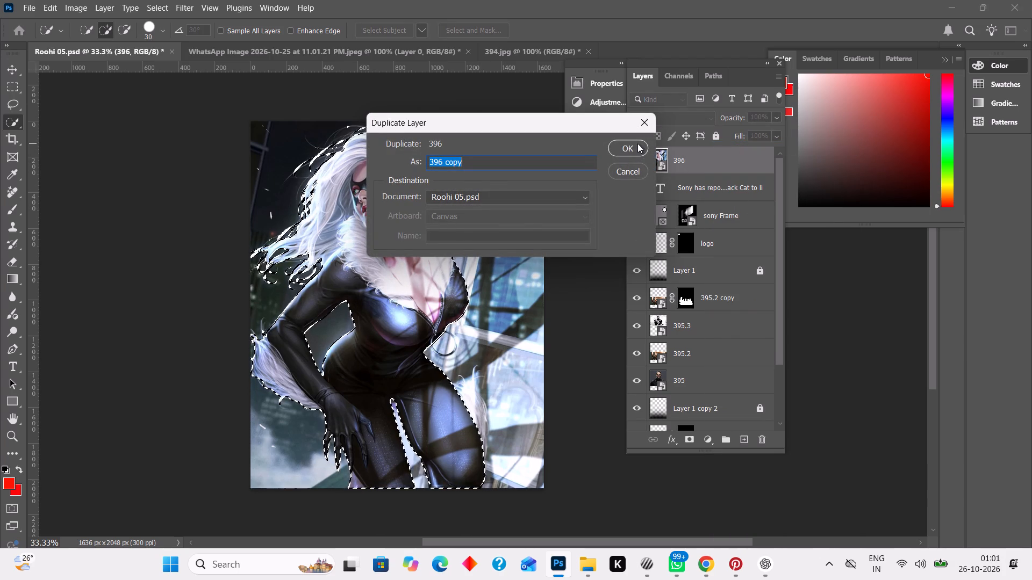
Output the Black Cat selection from Select and Mask as a layer mask on the 396 copy layer.
click(496, 25)
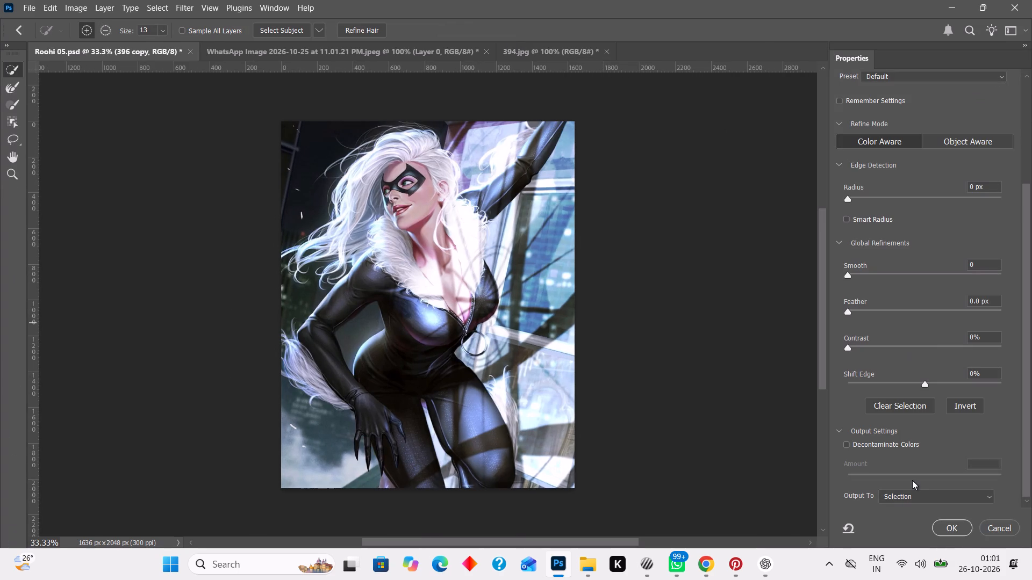
click(915, 495)
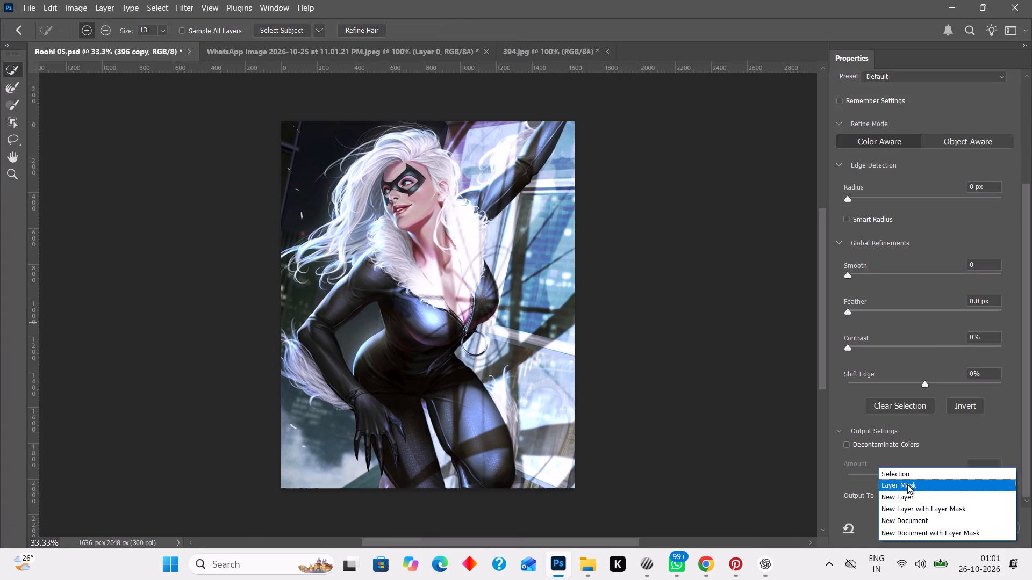
click(907, 484)
click(948, 523)
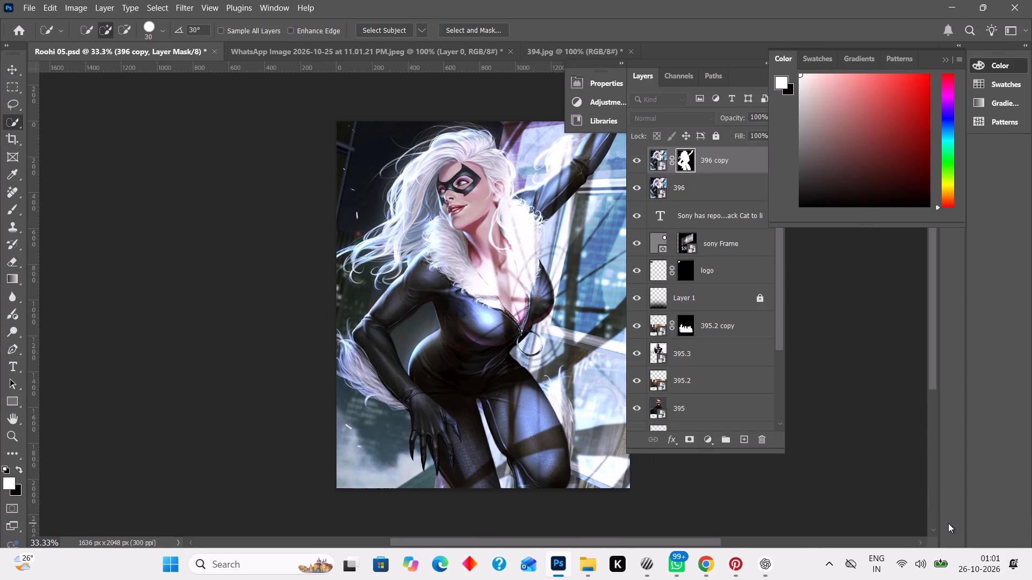
Restack the sony Frame layer between the 396 copy and 396 layers so the logo sits behind Black Cat.
drag(726, 244, 726, 205)
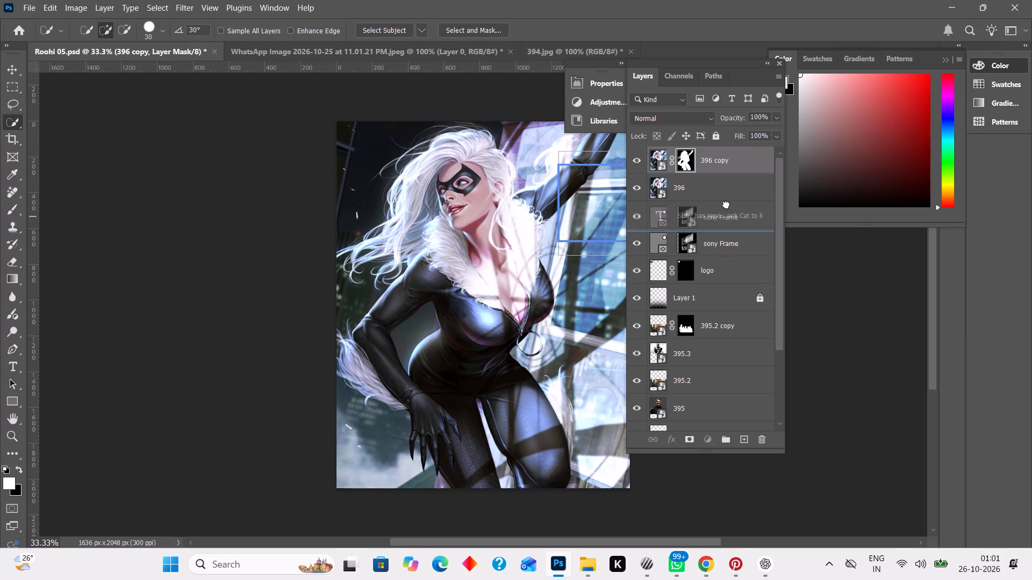
drag(726, 205, 724, 184)
click(893, 323)
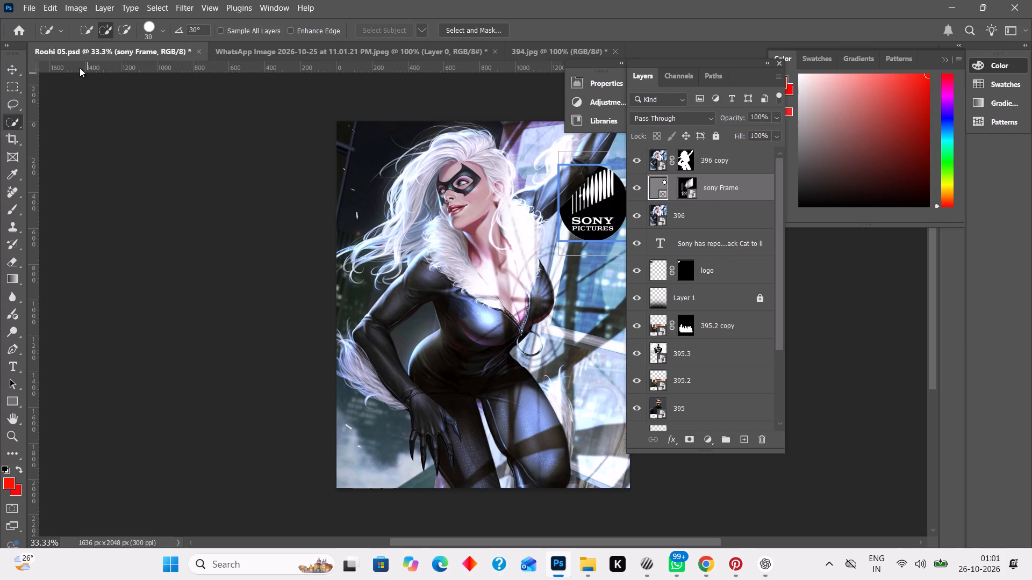
click(10, 67)
click(175, 256)
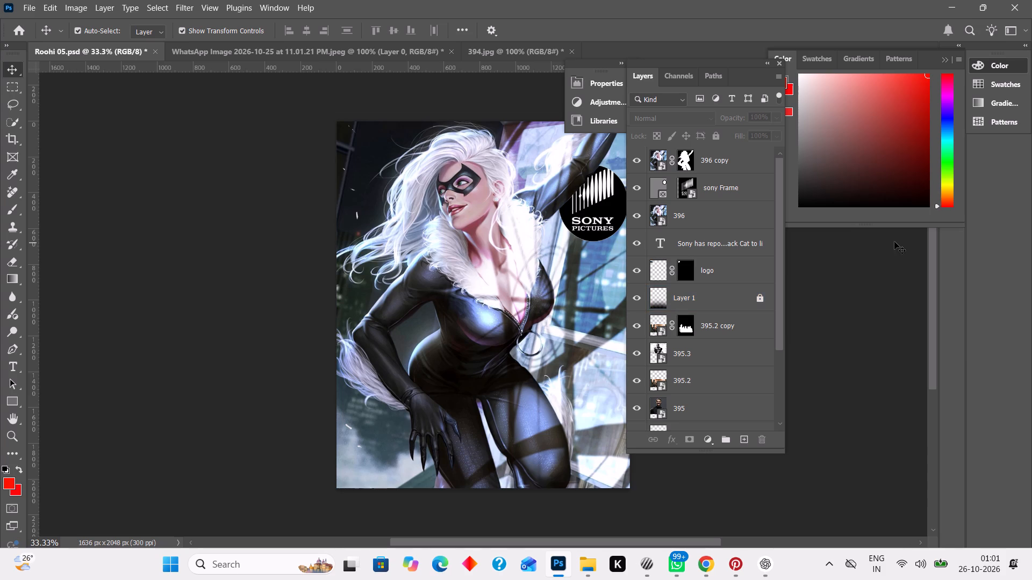
scroll(869, 260, right, 1)
click(869, 260)
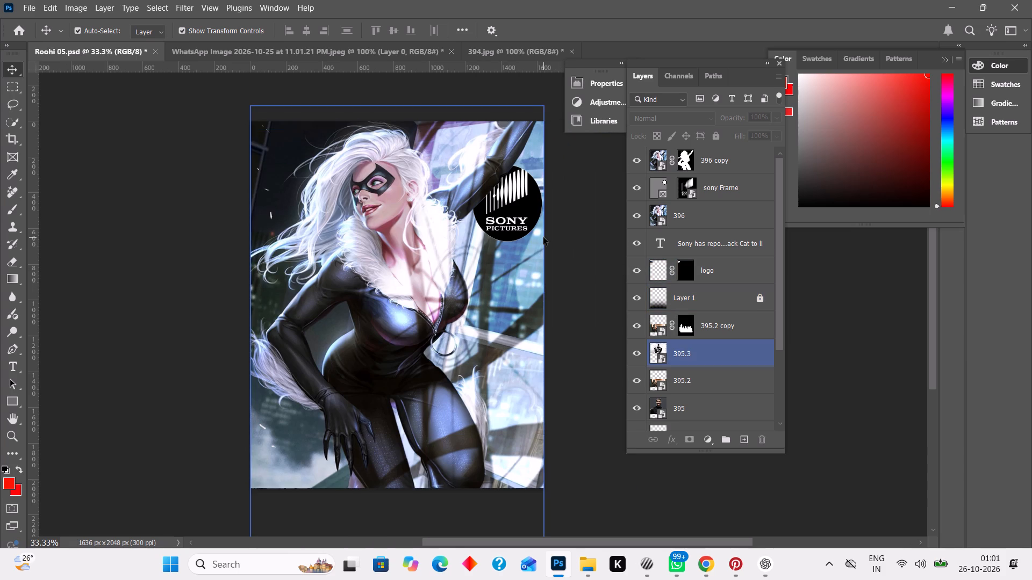
Nudge the circular Sony Pictures logo slightly down beneath Black Cat's raised arm.
click(508, 208)
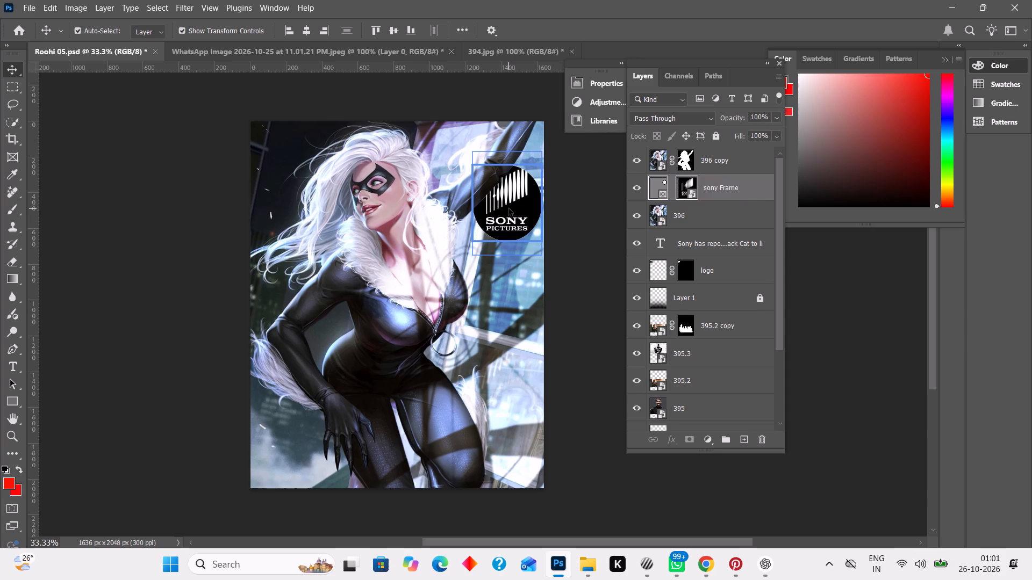
key(Down)
key(Down)
key(Down)
key(Down)
key(Down)
key(Down)
key(Down)
key(Down)
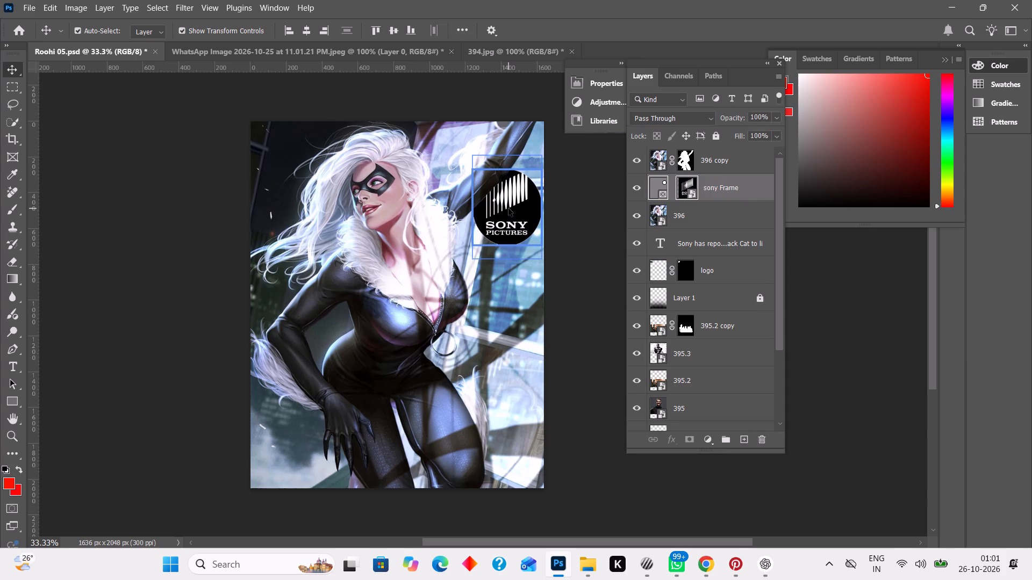
key(Down)
key(Down)
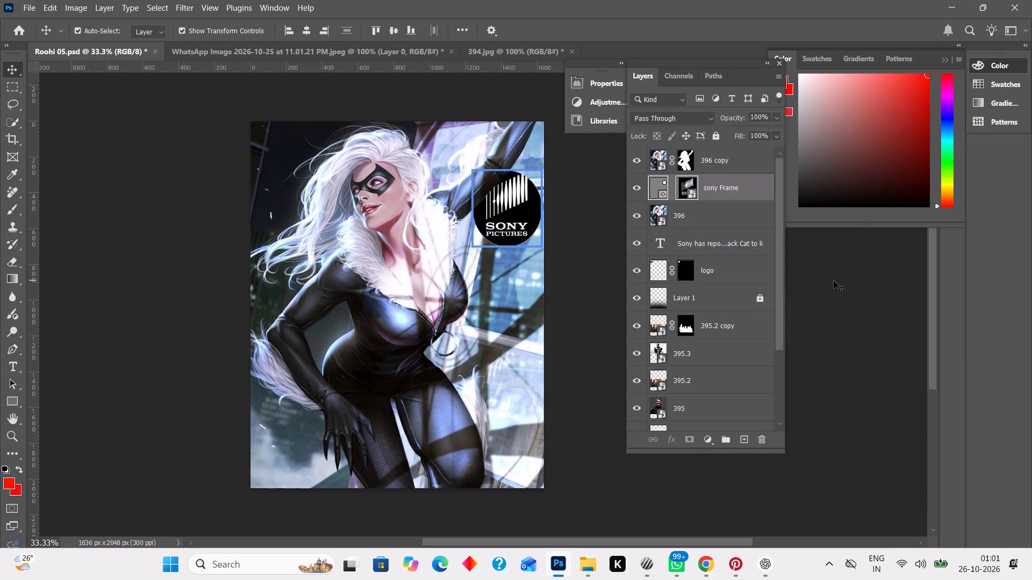
click(834, 281)
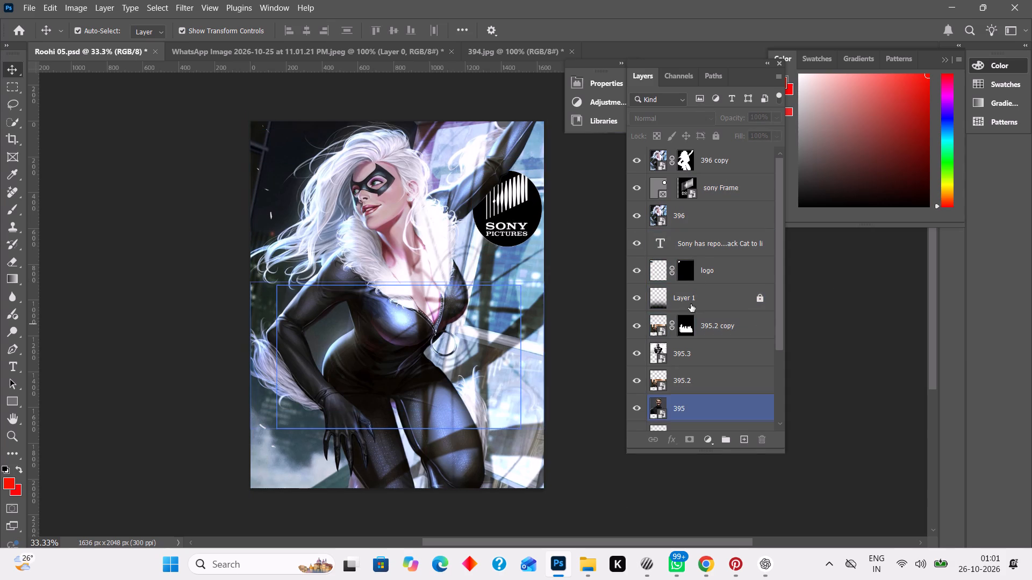
Restack the headline text layer at the top, followed by the logo layer and Layer 1, all above 396 copy.
drag(699, 240, 698, 154)
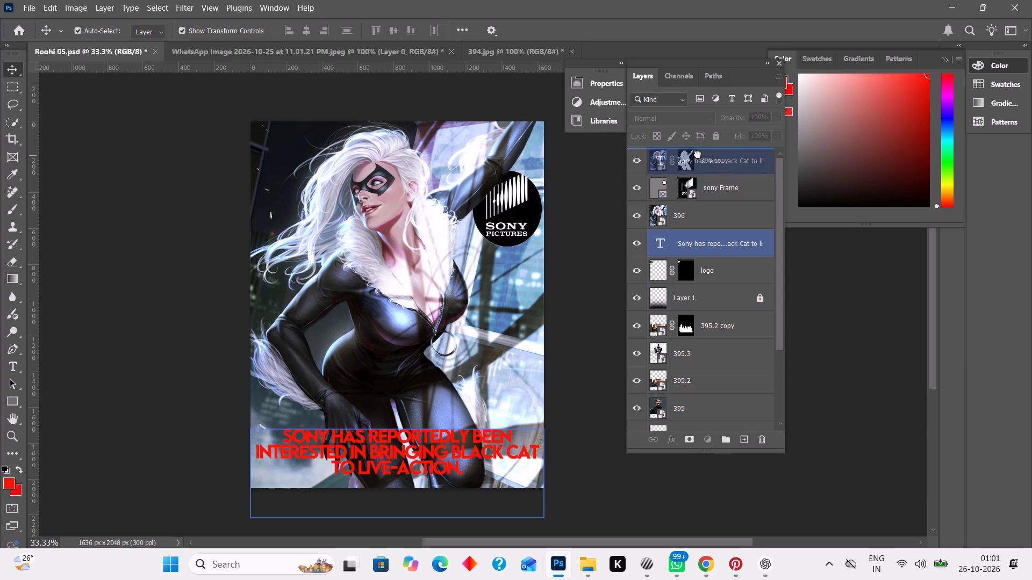
drag(698, 154, 697, 147)
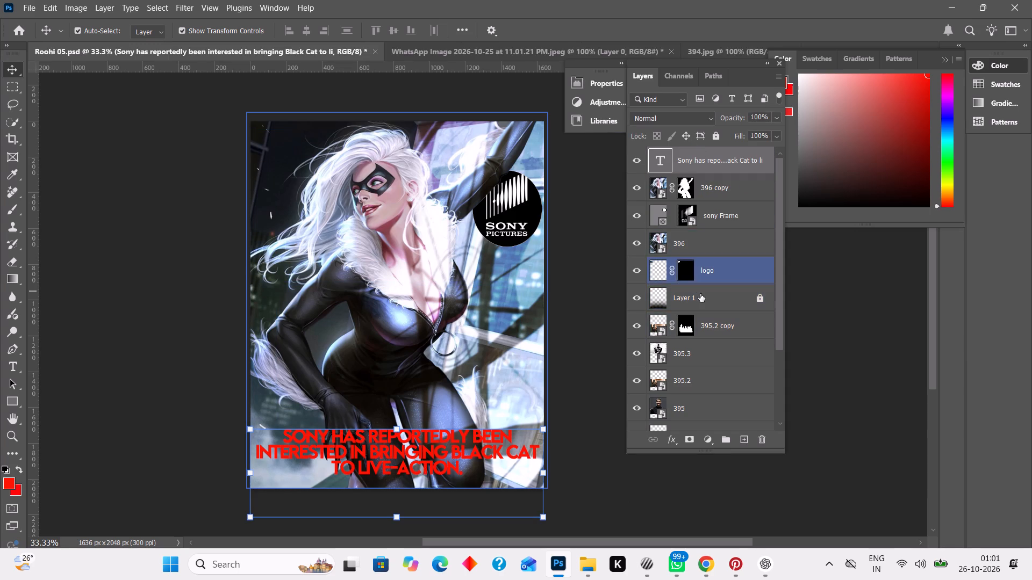
drag(700, 294, 700, 166)
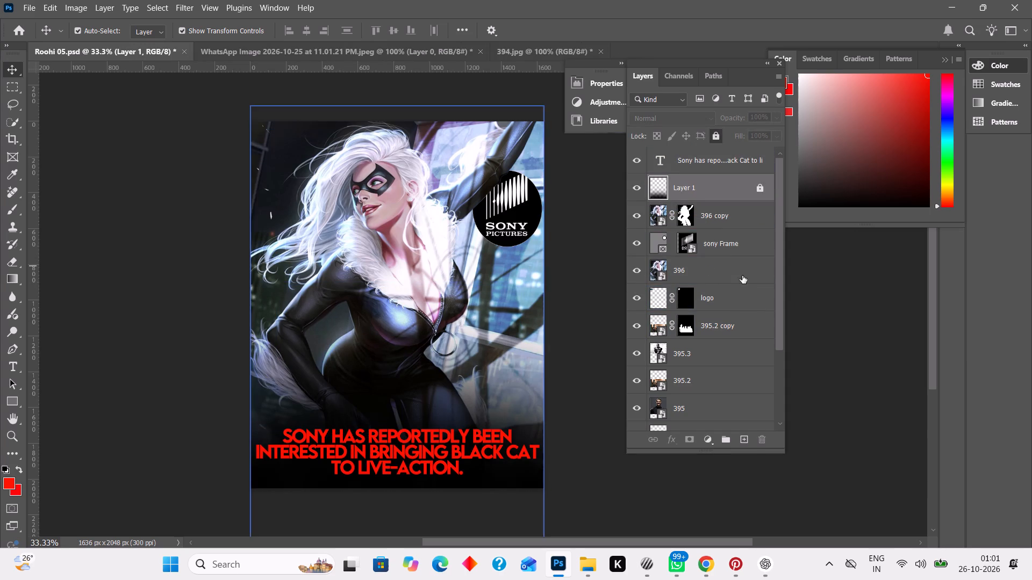
drag(734, 295, 716, 175)
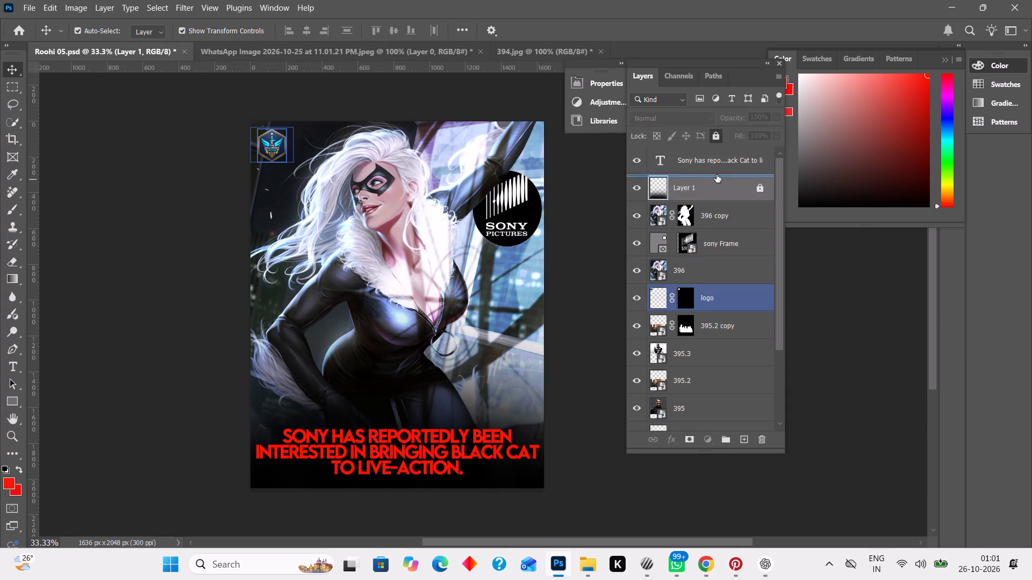
click(929, 309)
click(827, 305)
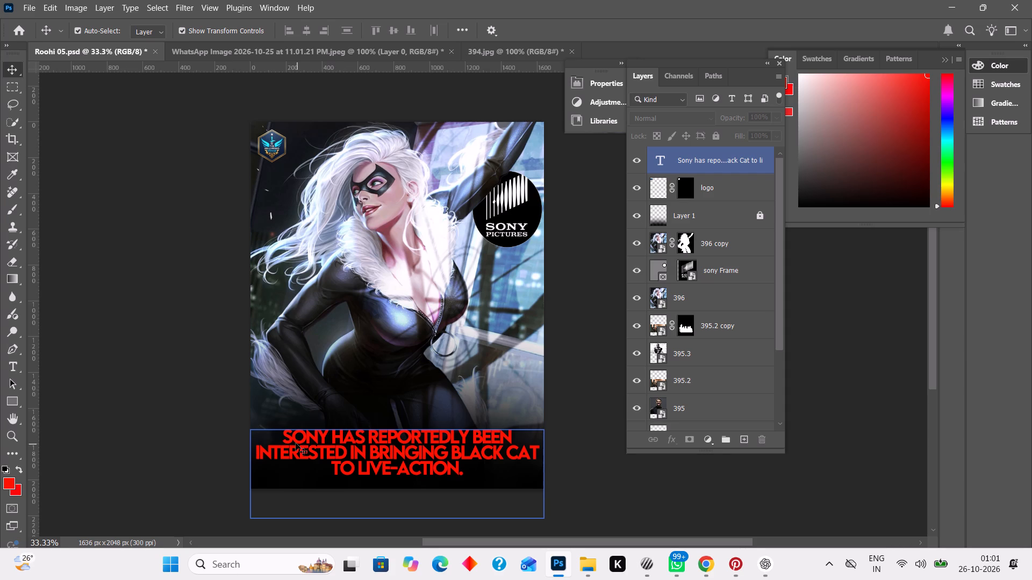
Recolour the headline's first line, "Sony has reportedly been", bright yellow.
double_click(281, 436)
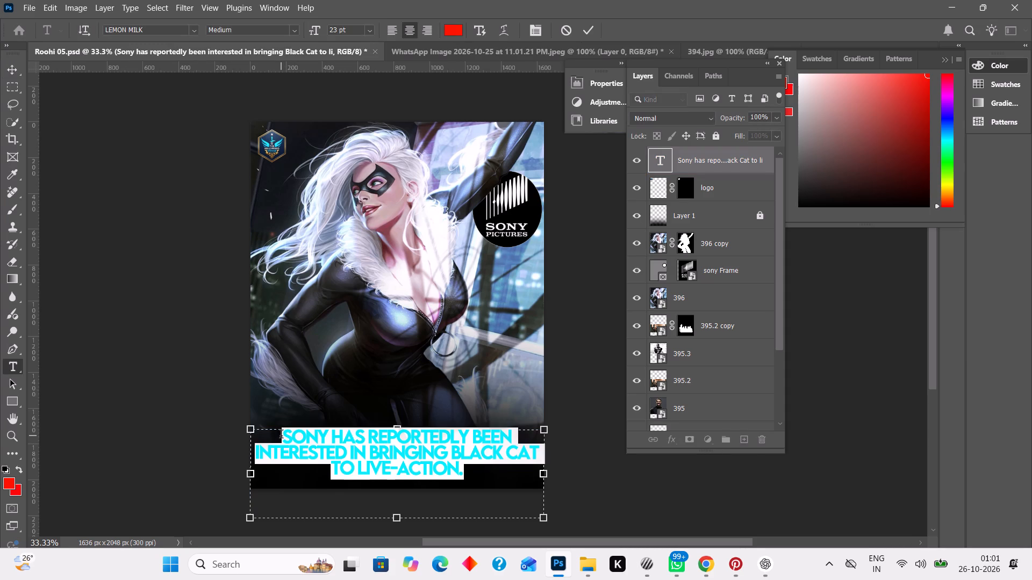
drag(281, 436, 478, 453)
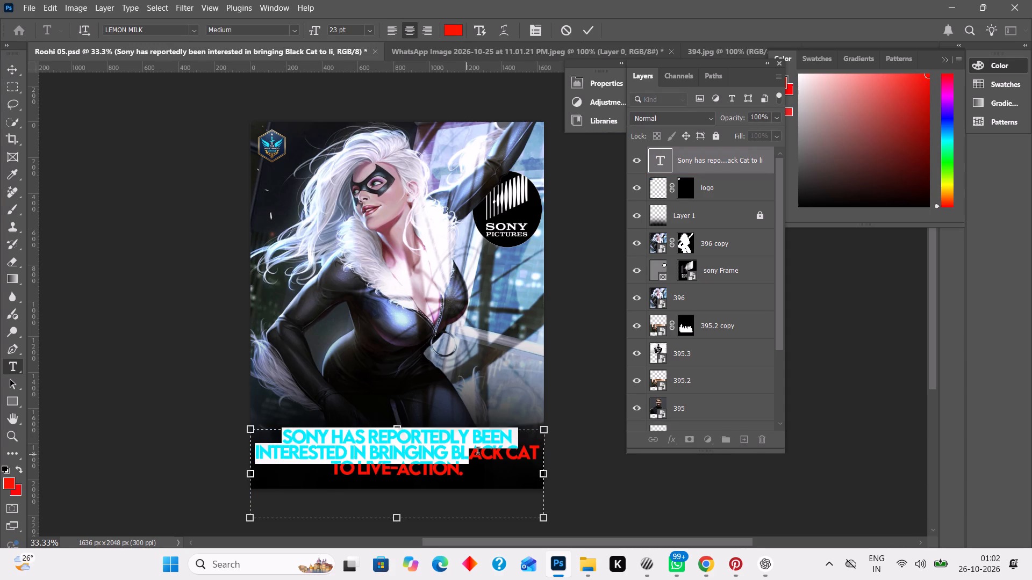
drag(478, 453, 517, 432)
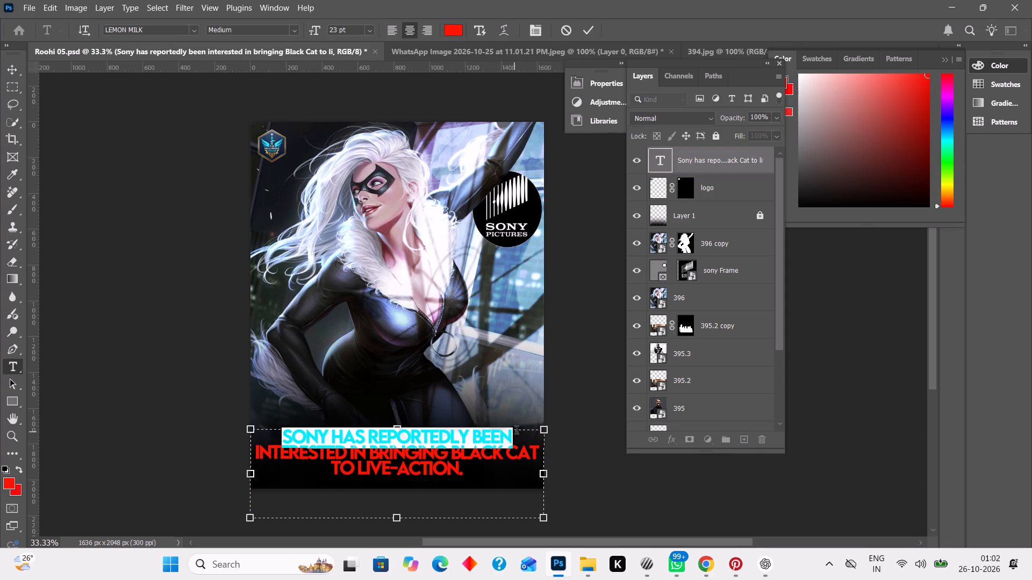
drag(517, 432, 517, 431)
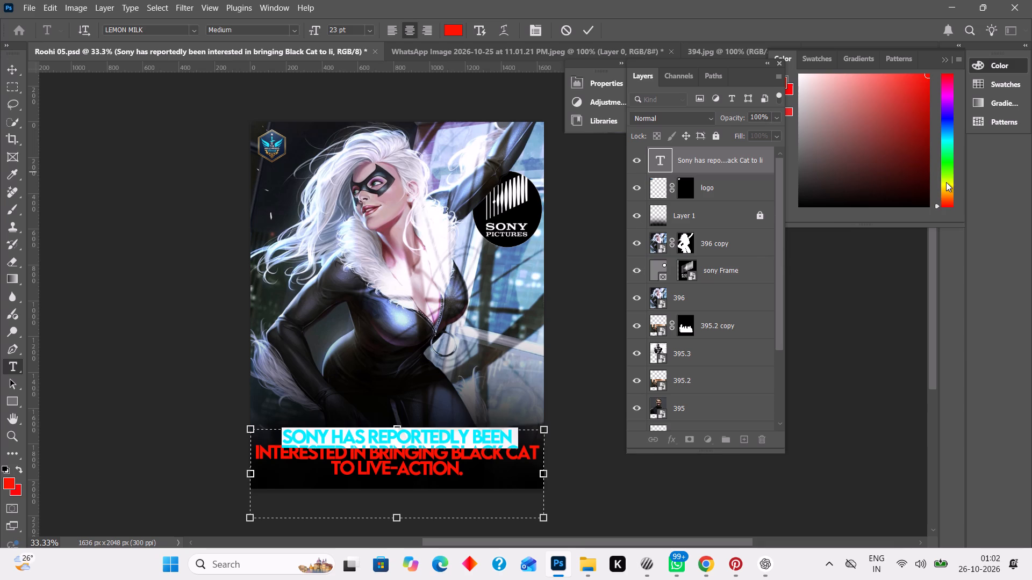
click(948, 184)
click(862, 305)
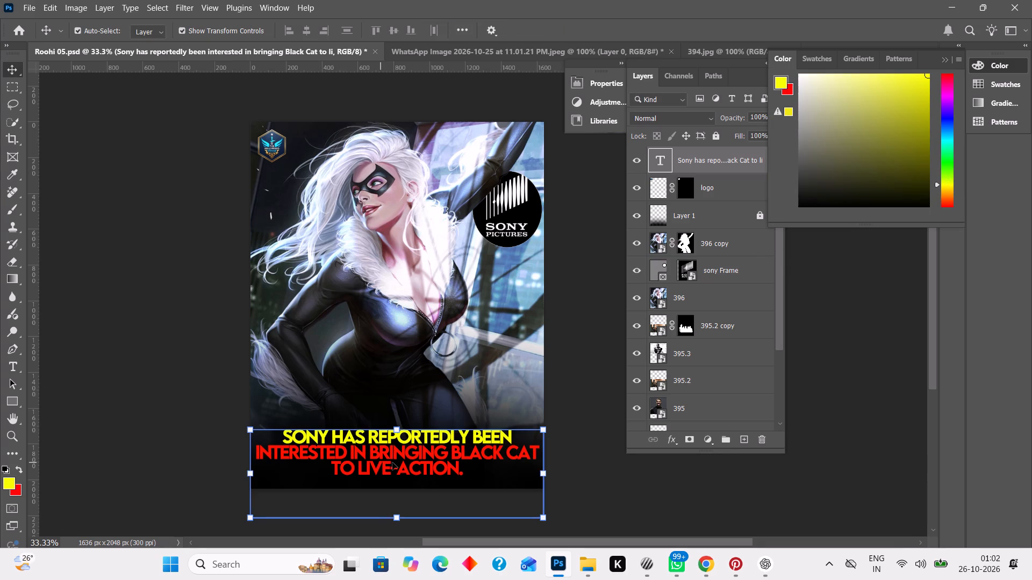
Recolour the headline's last line, "to live-action.", lime green.
double_click(450, 451)
drag(453, 453, 500, 460)
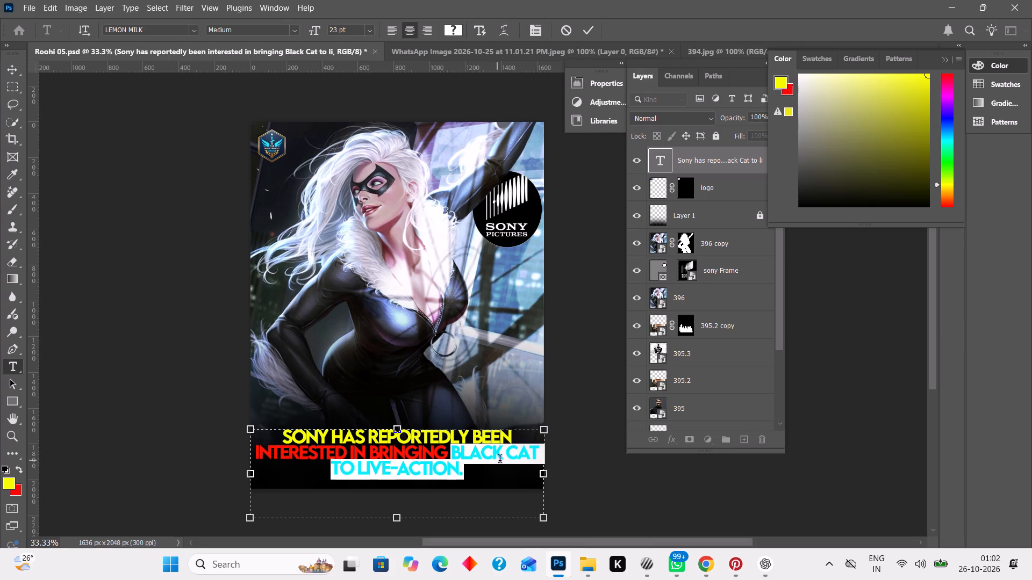
drag(500, 460, 605, 451)
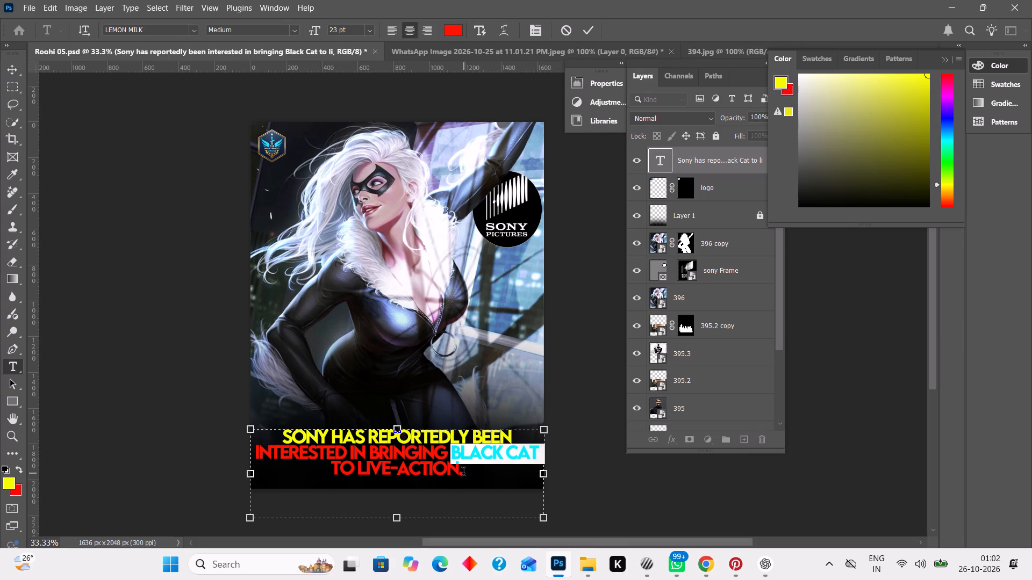
drag(463, 473, 333, 467)
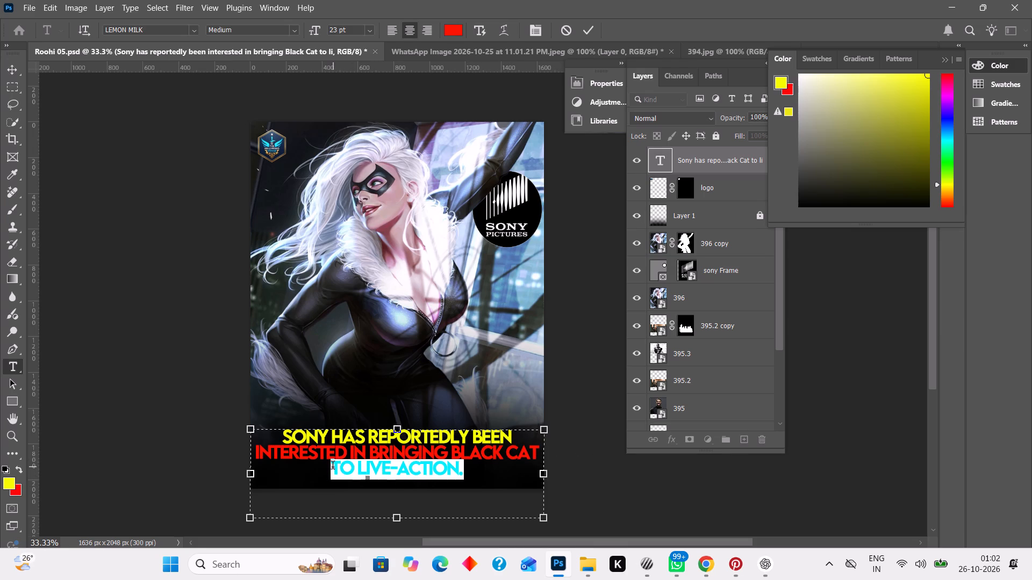
drag(333, 467, 333, 466)
click(948, 174)
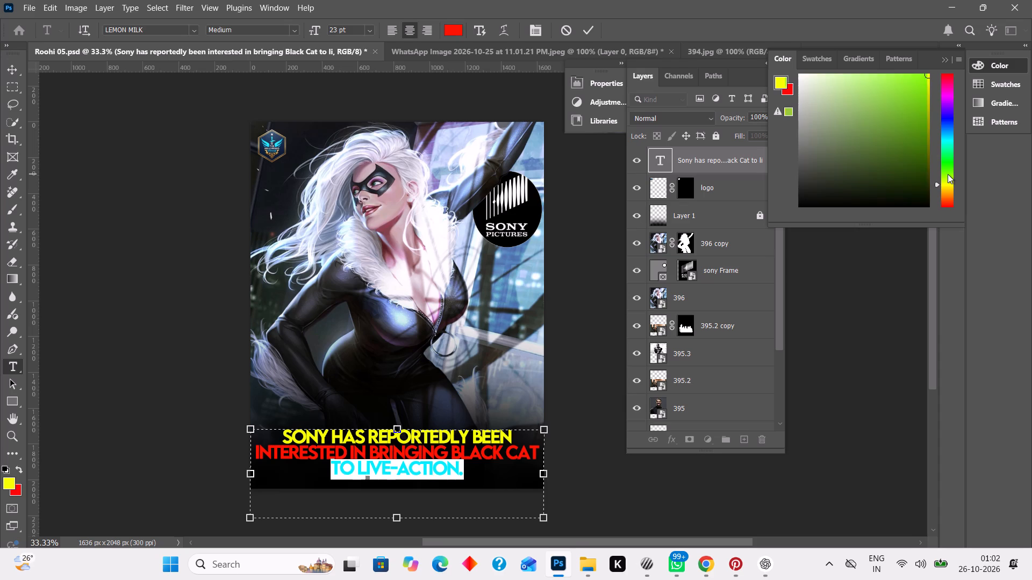
click(825, 305)
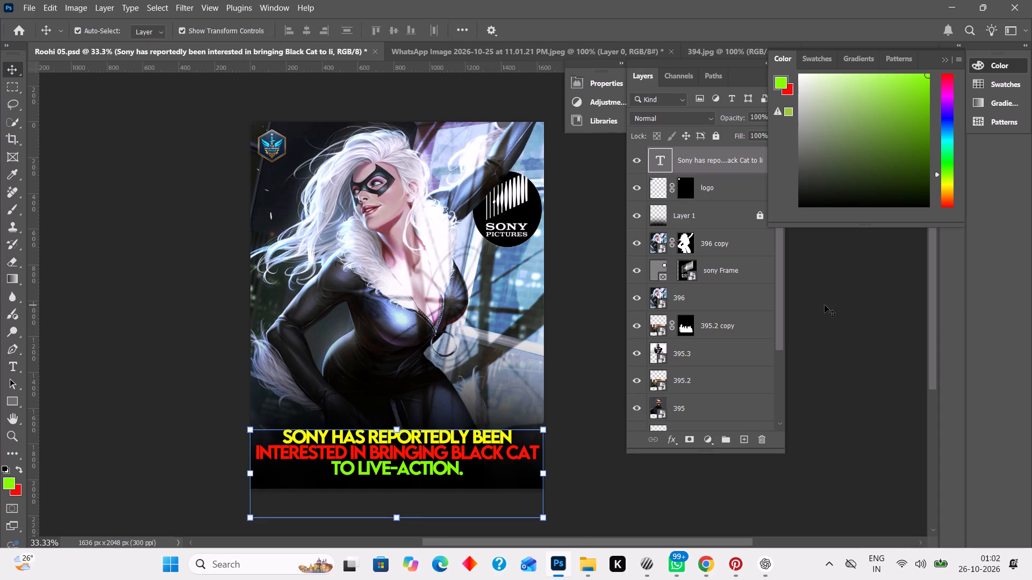
click(825, 305)
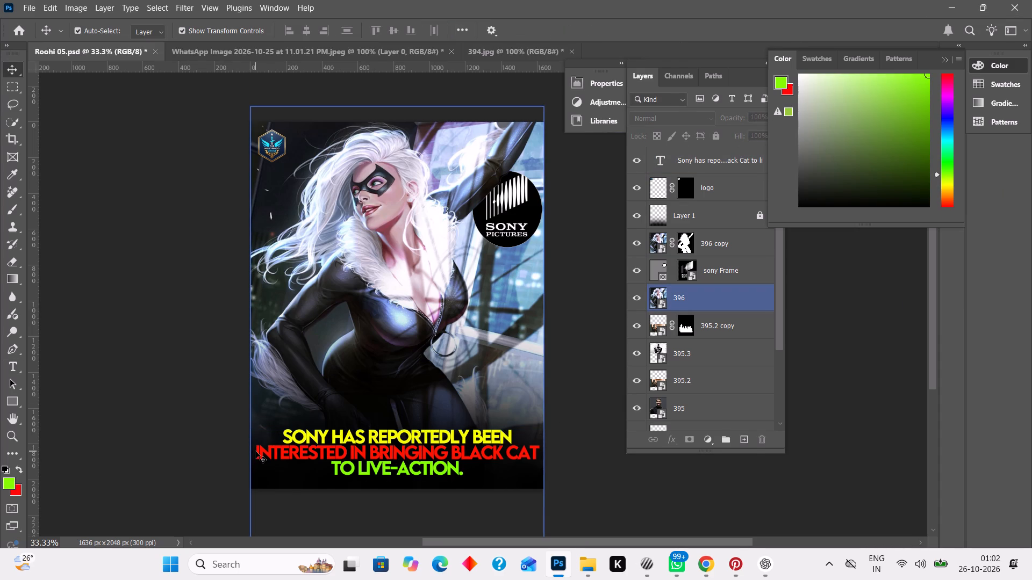
Recolour the words "interested in bringing" in the headline's second line white, leaving "Black Cat" red.
double_click(255, 452)
double_click(262, 453)
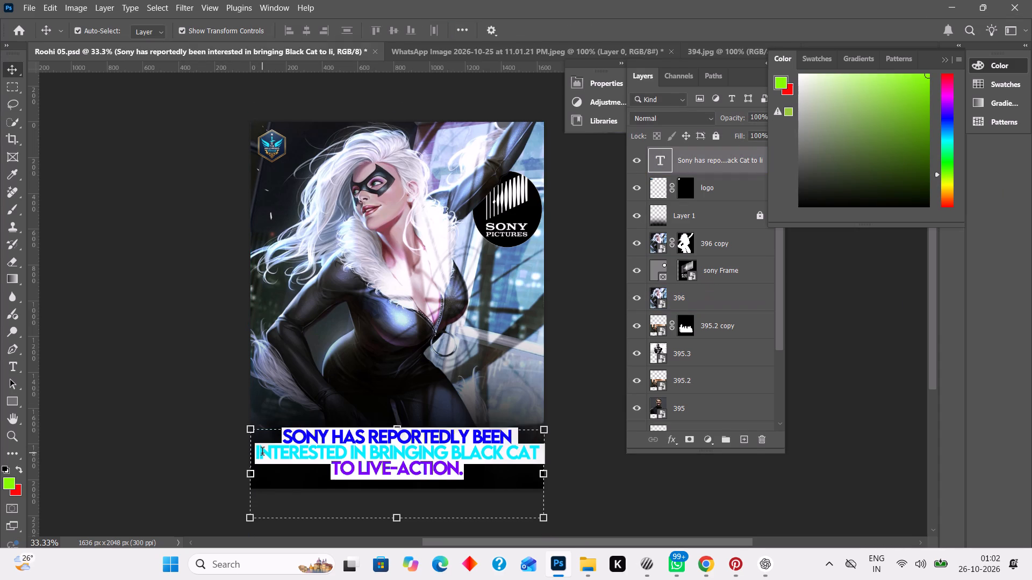
drag(254, 453, 381, 457)
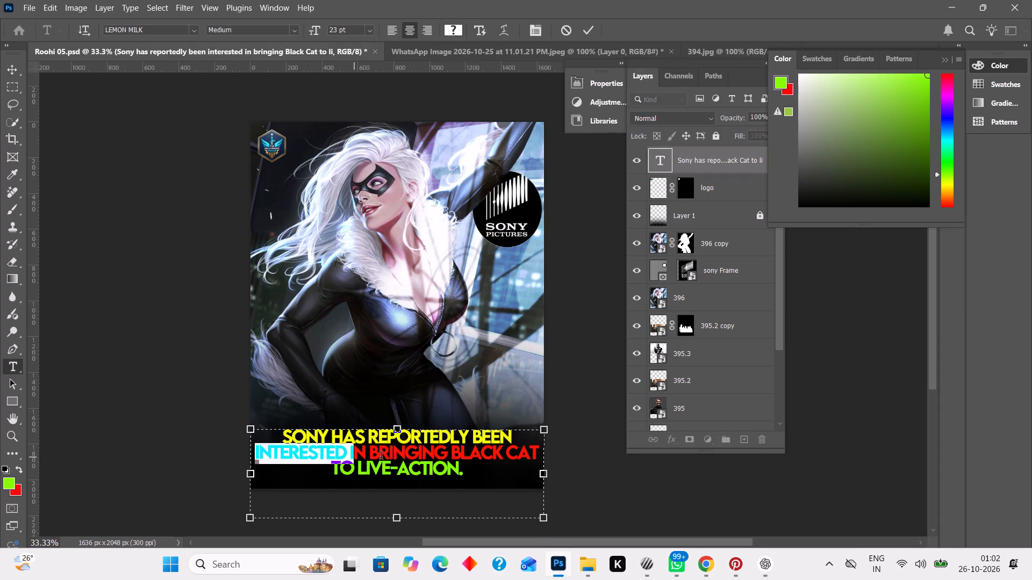
drag(381, 457, 440, 451)
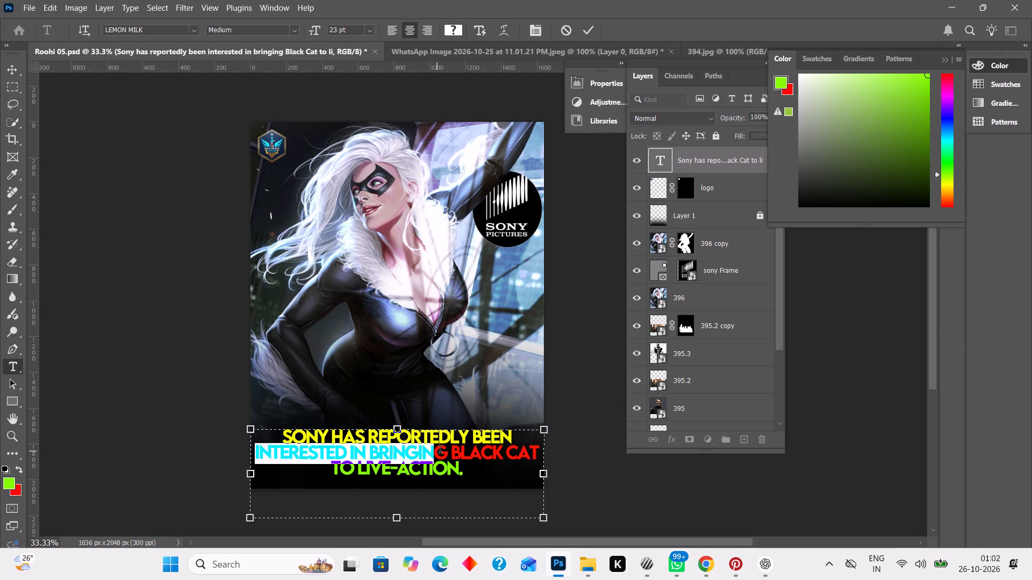
drag(440, 451, 450, 450)
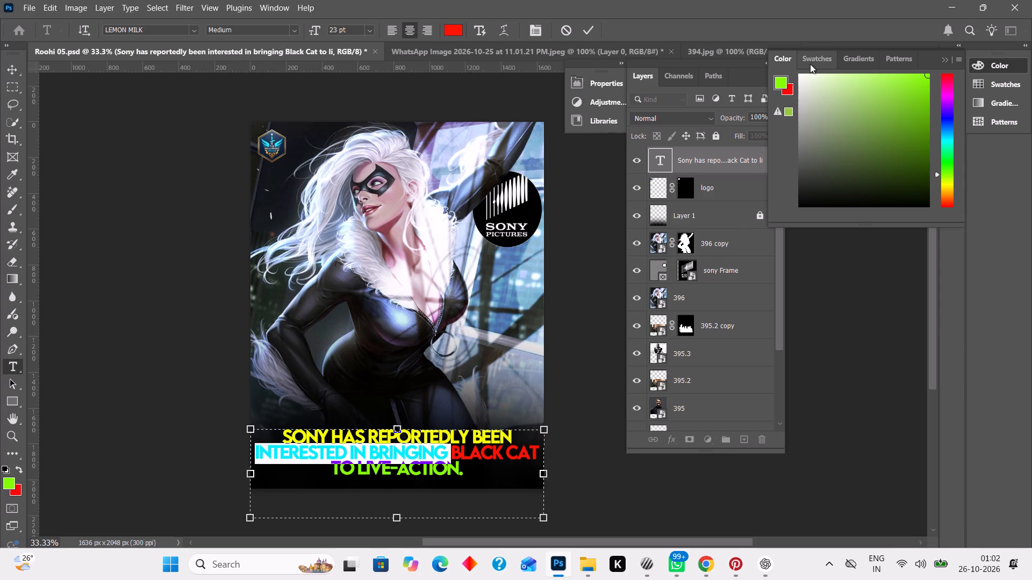
click(800, 75)
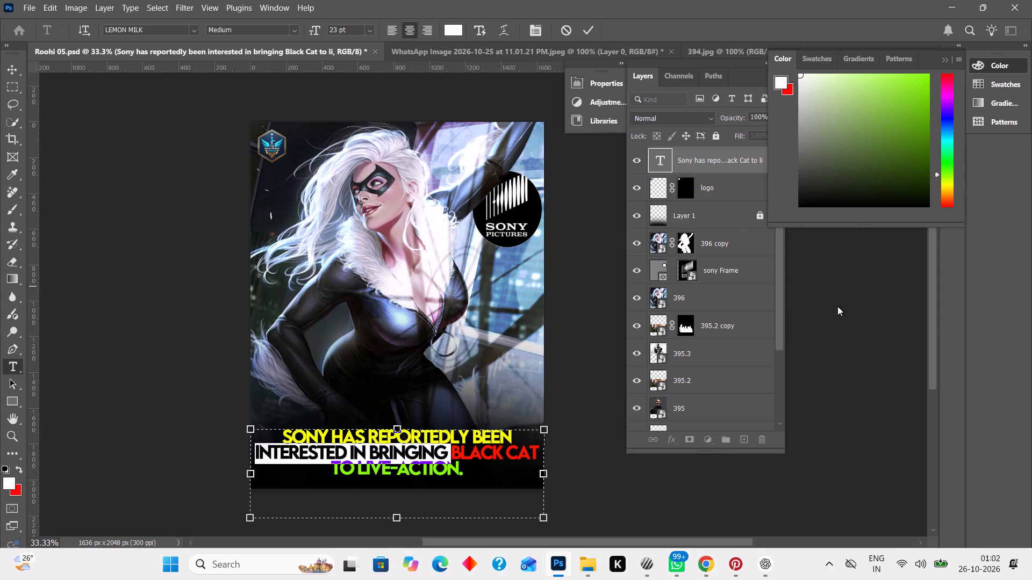
click(837, 306)
click(812, 361)
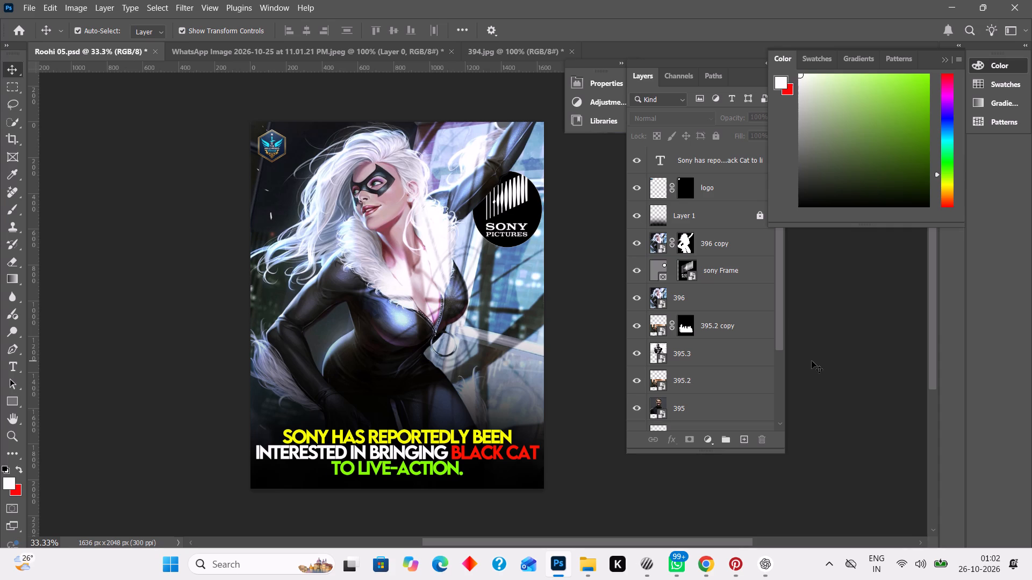
Export the poster as a JPG named 396.1 at 100% scale into the z - Copy folder.
key(ctrl+alt+s)
key(ctrl+alt+s)
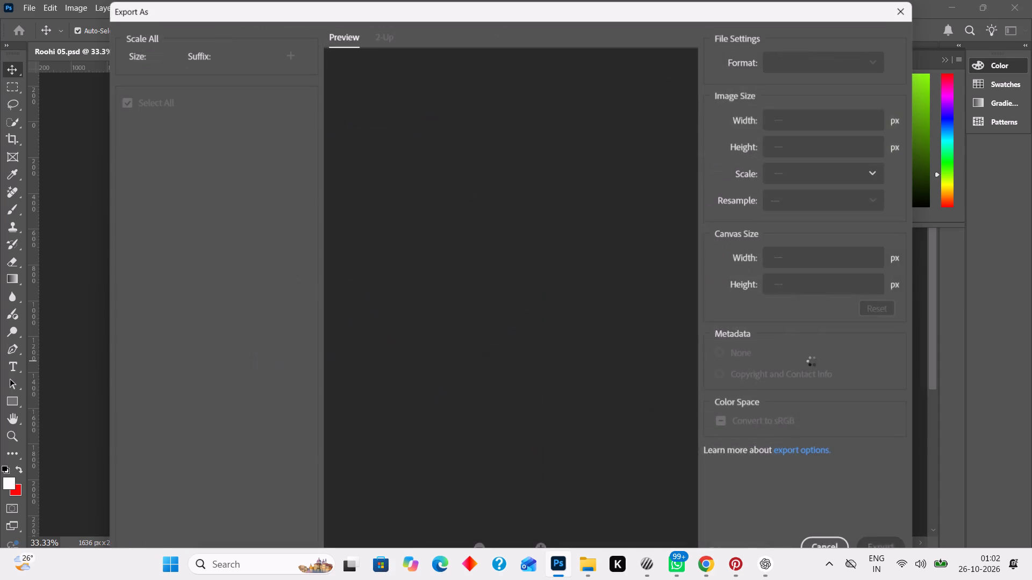
click(887, 540)
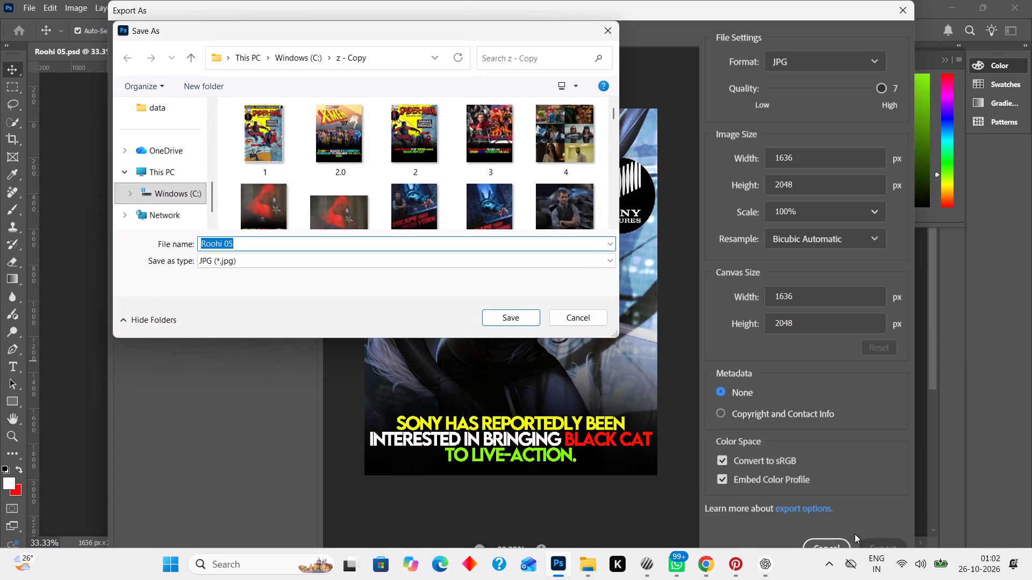
text(39)
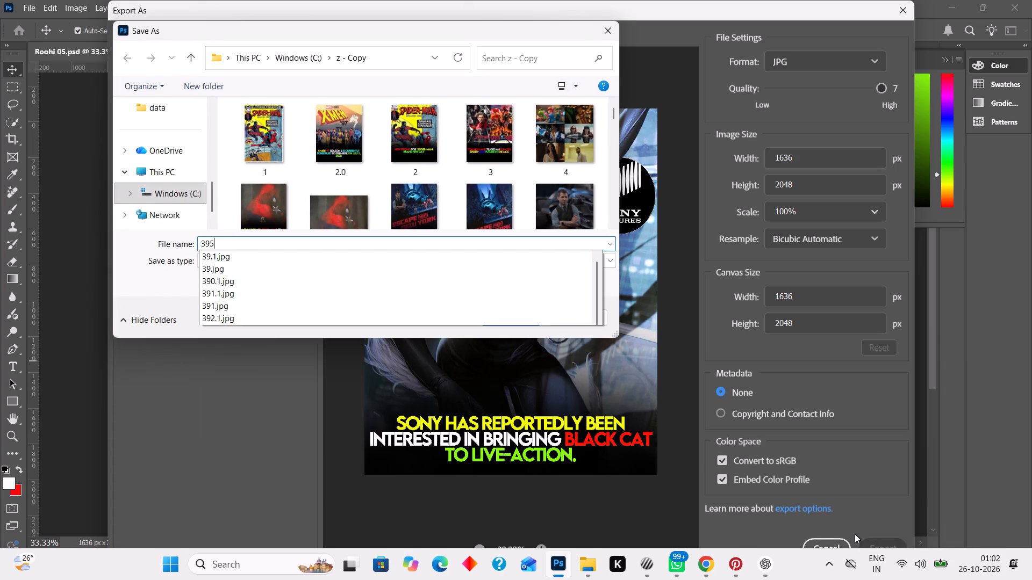